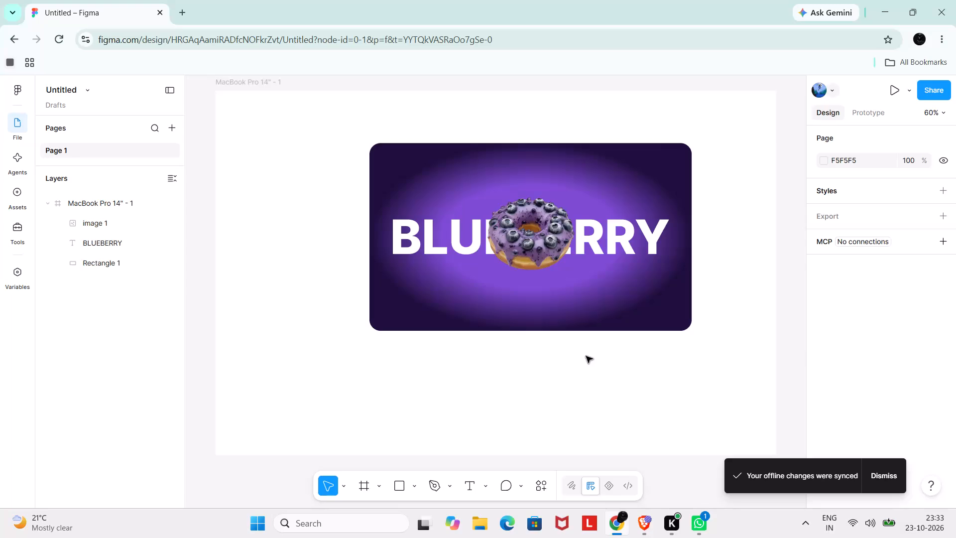
Select the blueberry donut image in front of the BLUEBERRY text.
{"action": "left_click", "coordinate": [548, 245]}
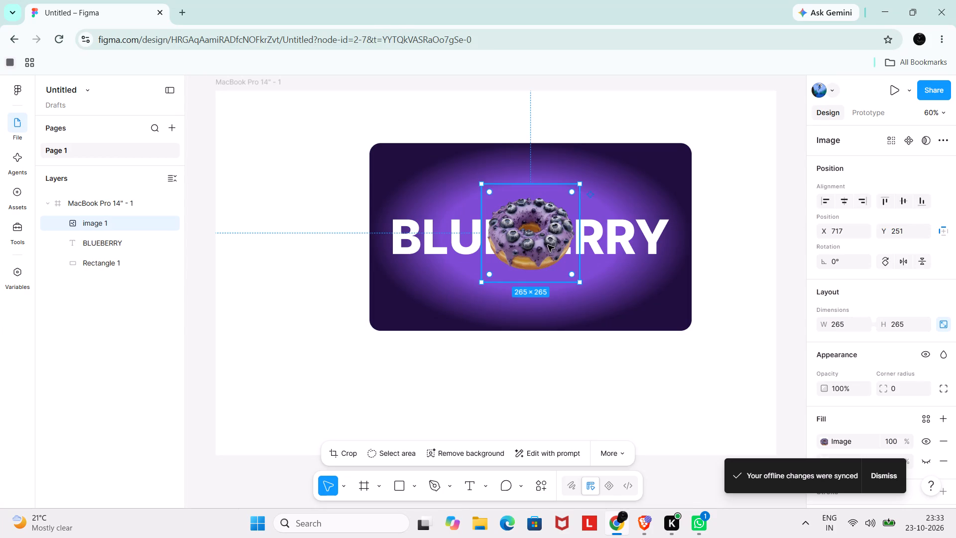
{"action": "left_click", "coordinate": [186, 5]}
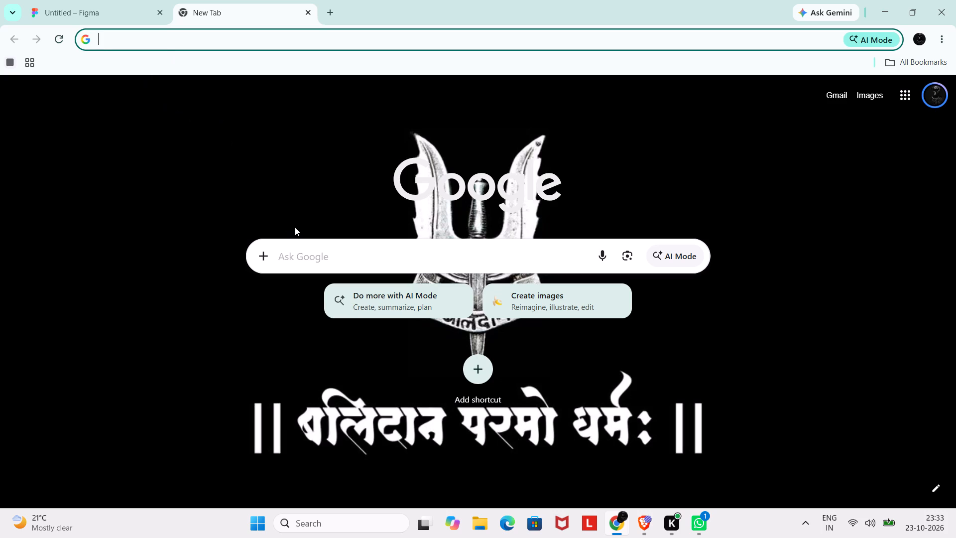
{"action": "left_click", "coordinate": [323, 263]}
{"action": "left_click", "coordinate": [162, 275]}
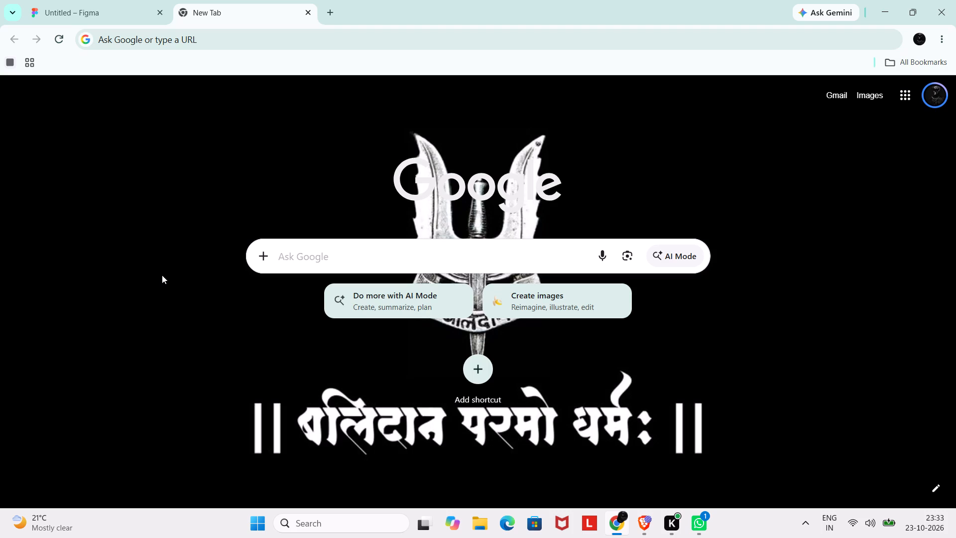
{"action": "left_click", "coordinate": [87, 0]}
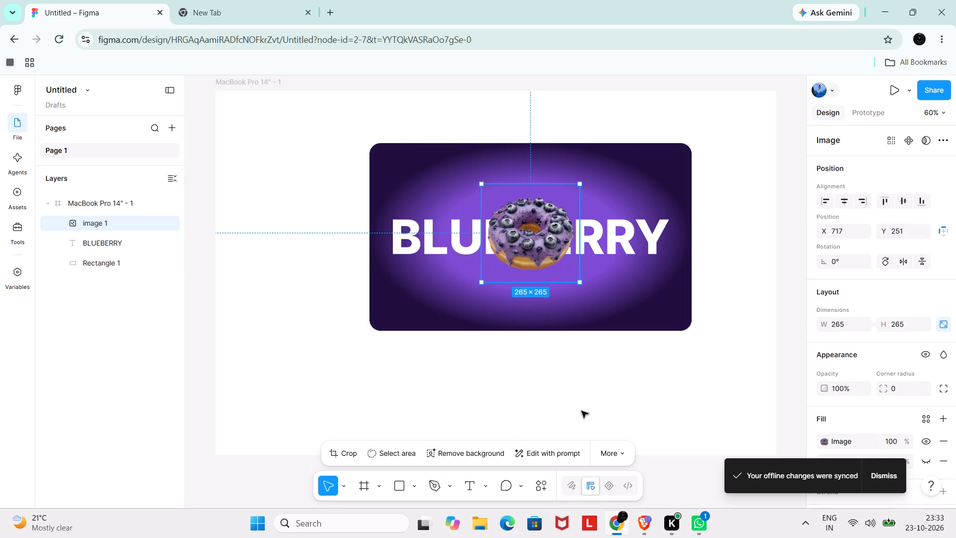
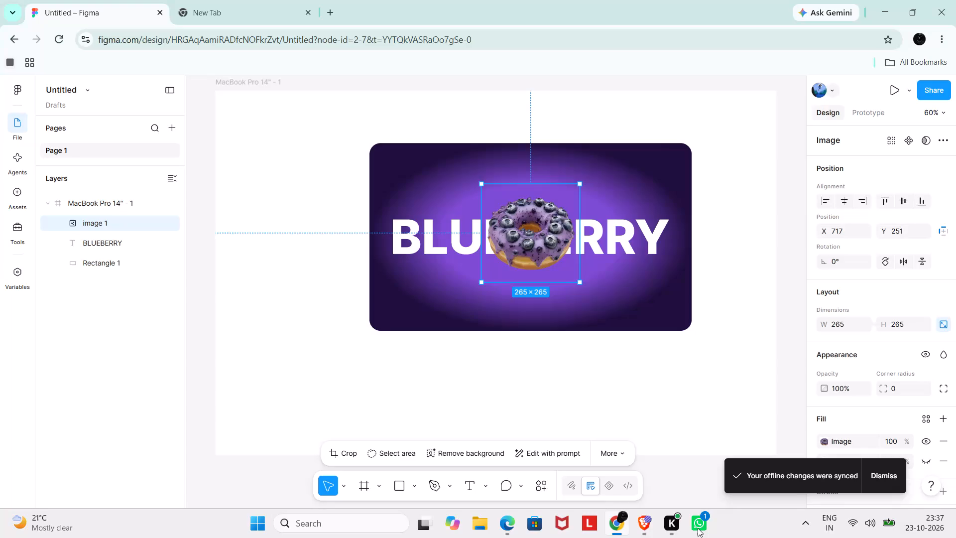
Deselect the blueberry donut image on the canvas.
{"action": "left_click", "coordinate": [528, 370]}
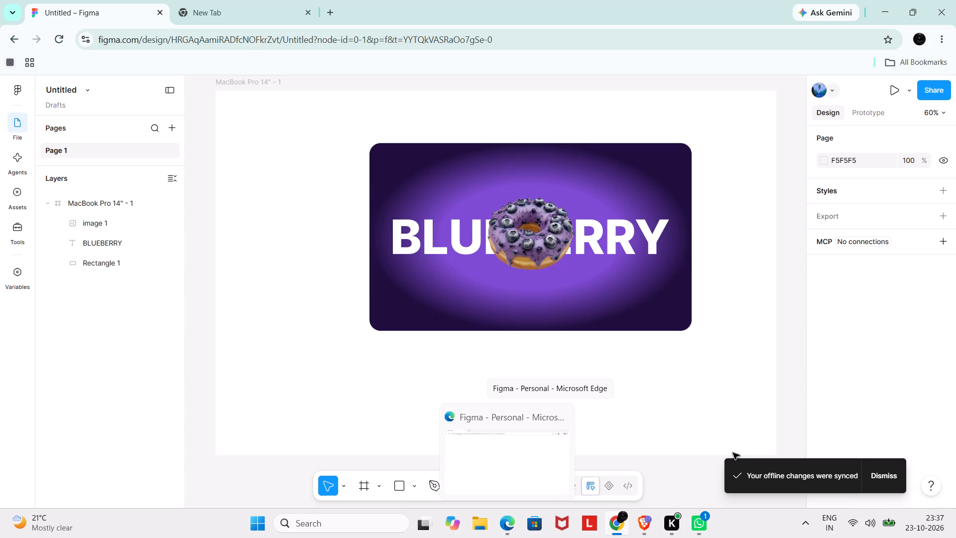
Switch to Microsoft Edge and close its window with the Figma sign-up page.
{"action": "left_click", "coordinate": [501, 526]}
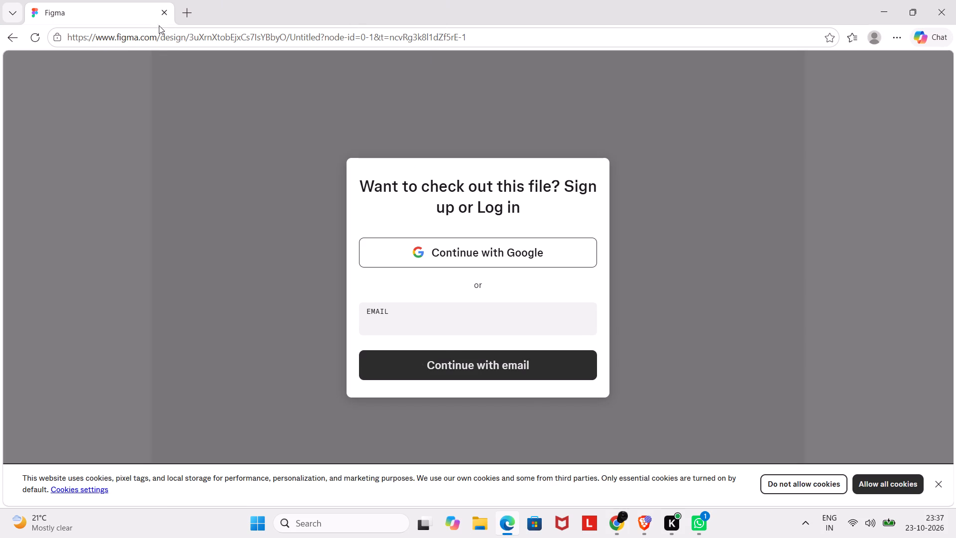
{"action": "left_click", "coordinate": [955, 0]}
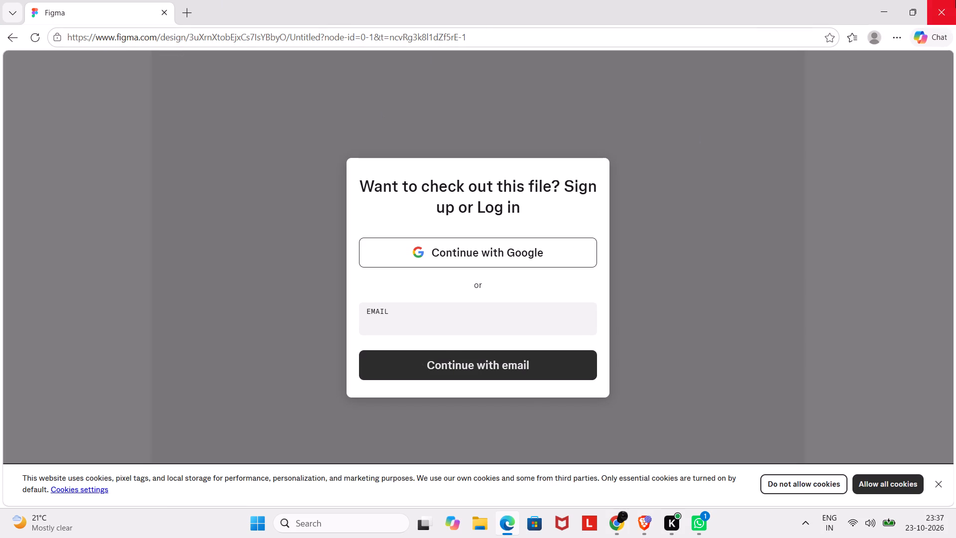
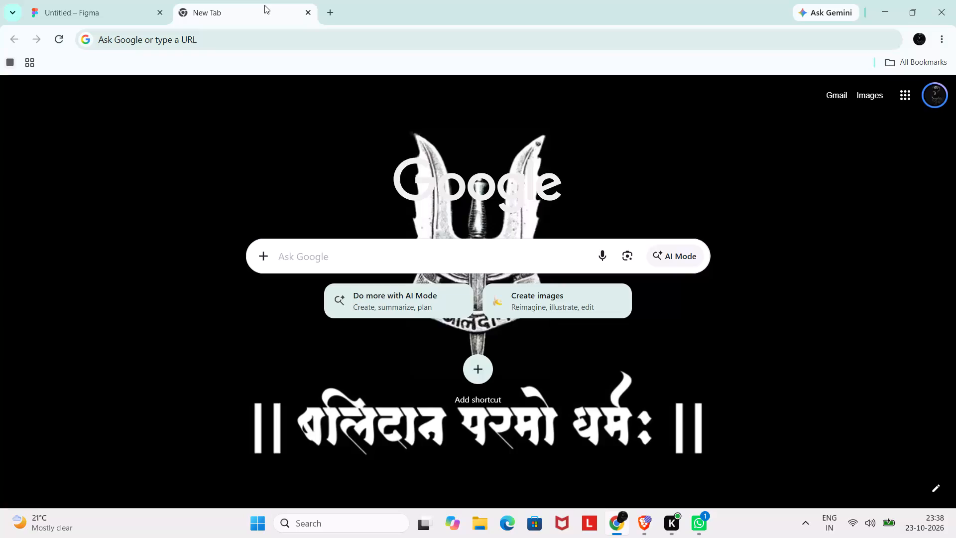
Open the copied Figma design link in the new tab and request access to the file.
{"action": "left_click", "coordinate": [201, 38]}
{"action": "key", "text": "ctrl+v"}
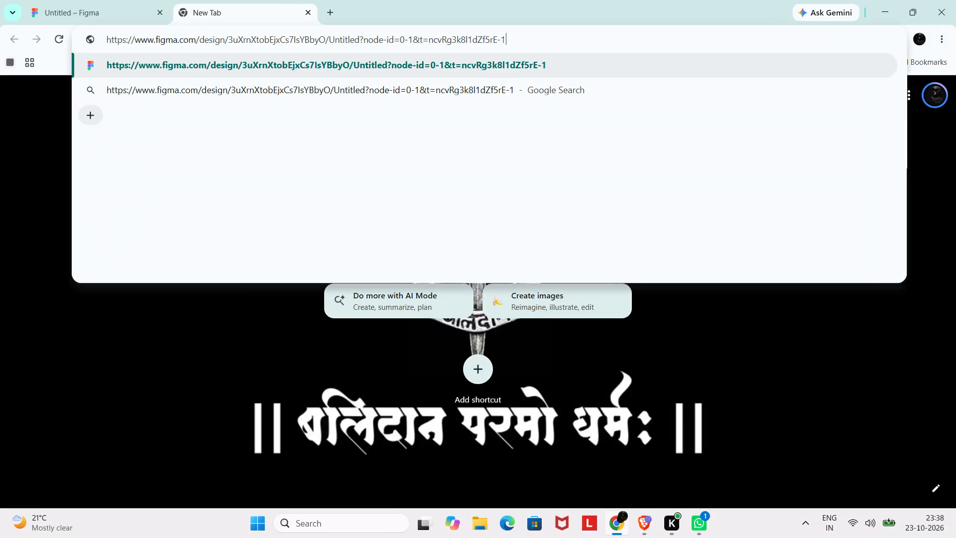
{"action": "key", "text": "Return"}
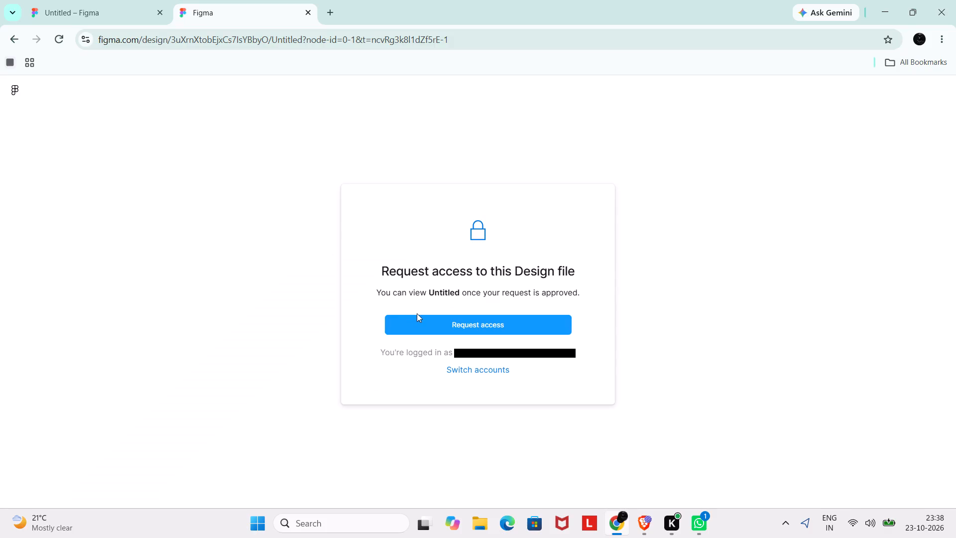
{"action": "left_click", "coordinate": [433, 325]}
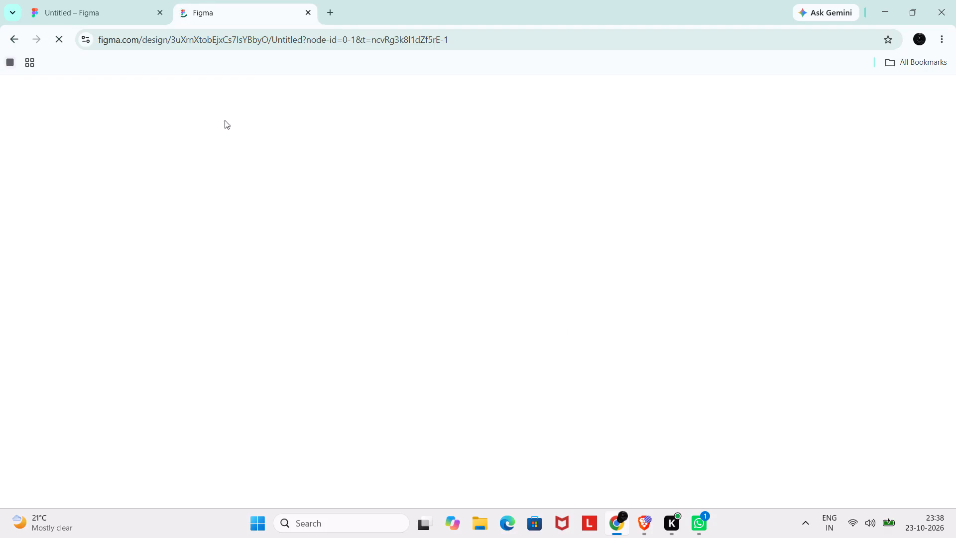
Close the older Untitled Figma tab, keeping the one with the shared design.
{"action": "left_click", "coordinate": [158, 12]}
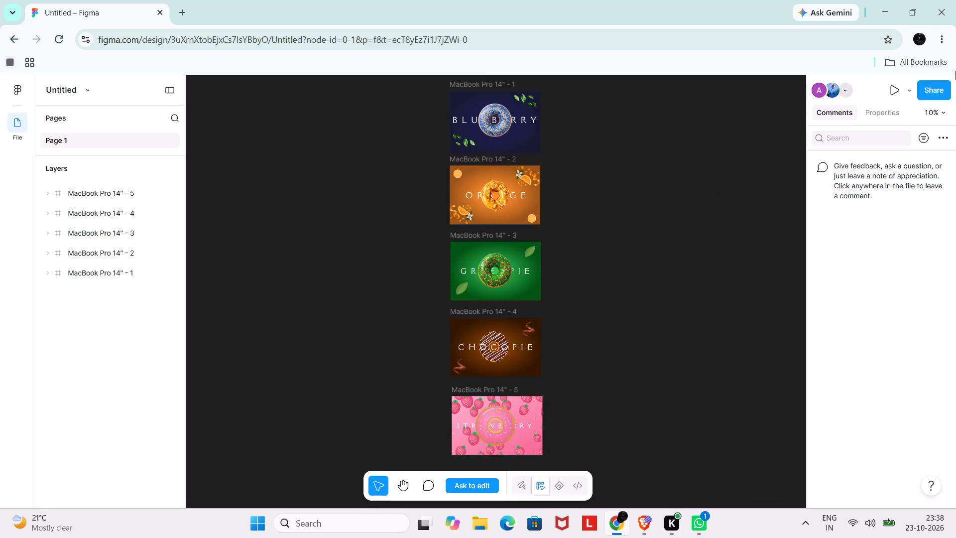
Present the shared donut design as a prototype, step through its frames up to STRAWBERRY, and close the preview.
{"action": "left_click", "coordinate": [894, 95]}
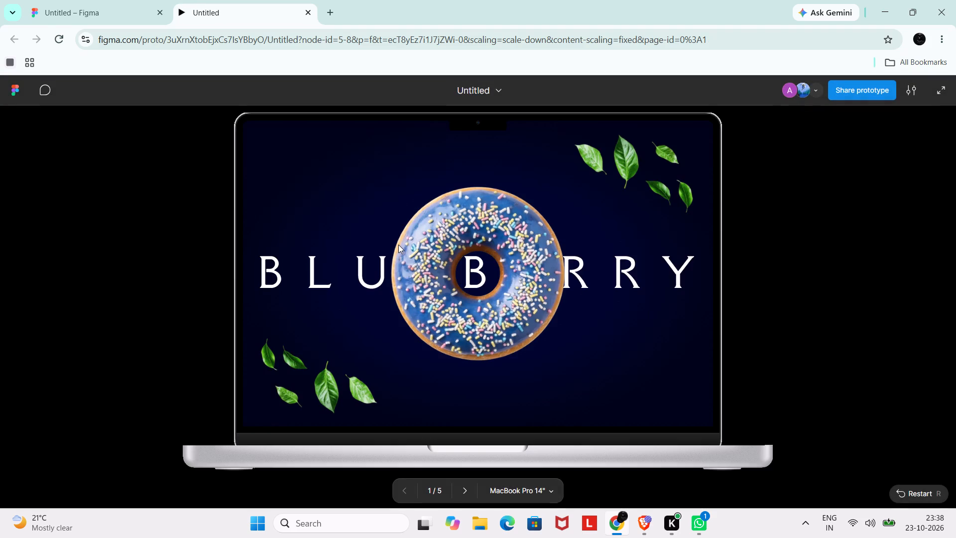
{"action": "key", "text": "Right"}
{"action": "key", "text": "Right"}
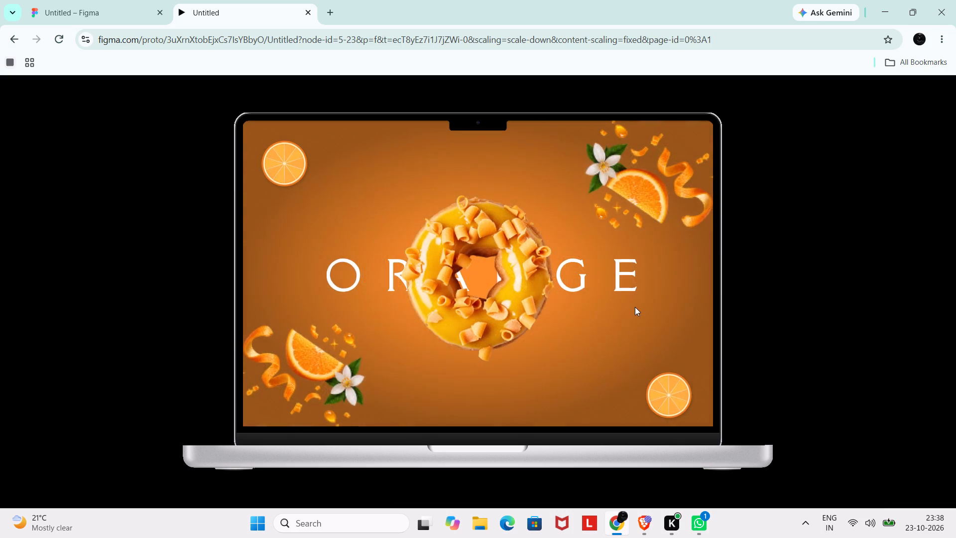
{"action": "key", "text": "Right"}
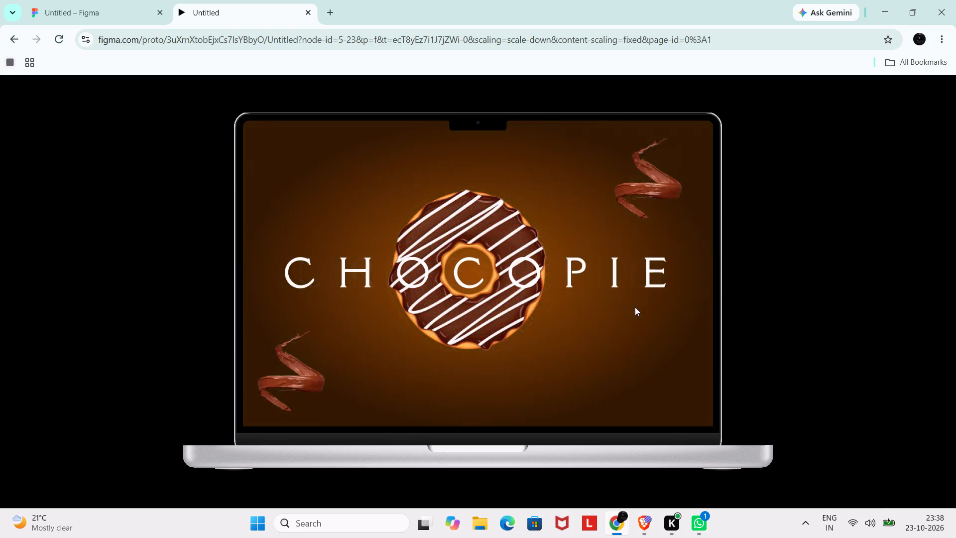
{"action": "key", "text": "Right"}
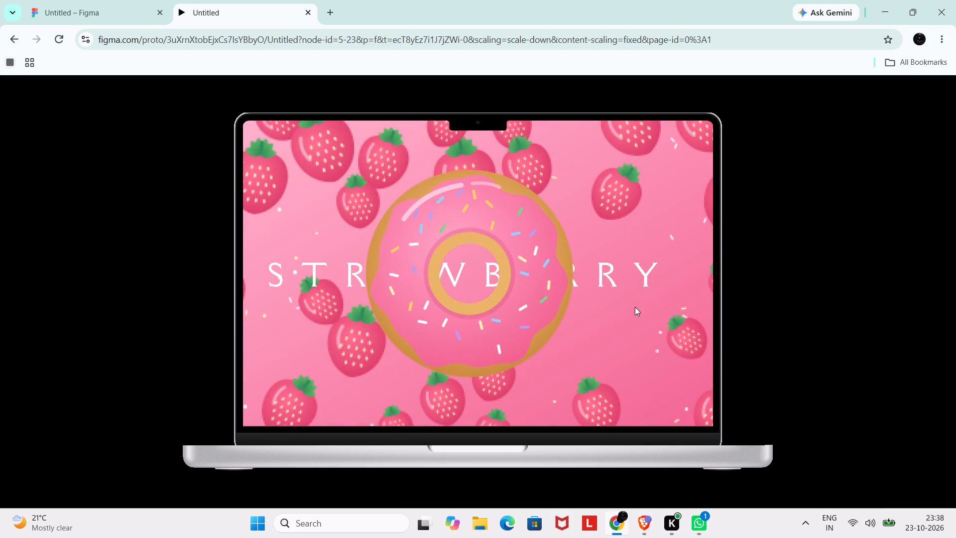
{"action": "left_click", "coordinate": [90, 2]}
{"action": "left_click", "coordinate": [309, 10]}
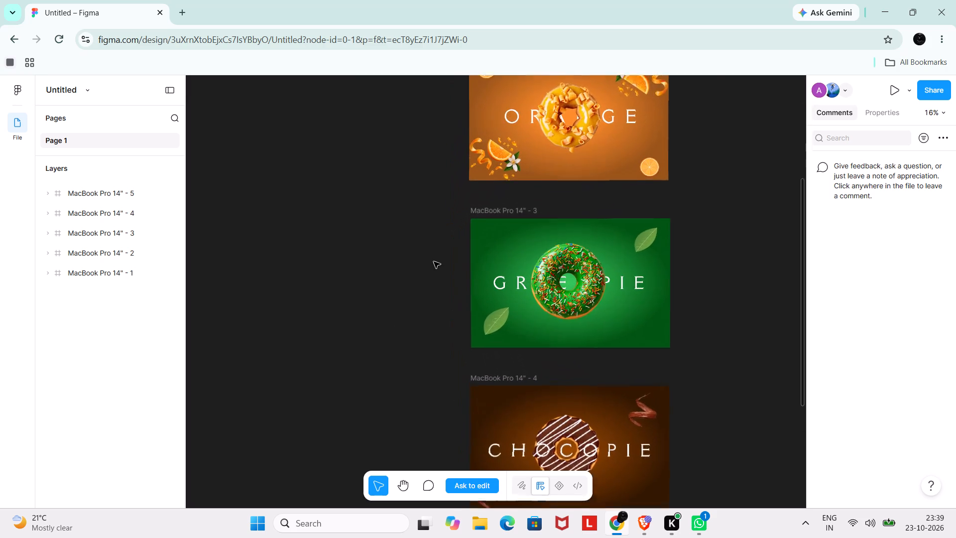
Examine the donut banner frames on the shared design's canvas, from STRAWBERRY back up to BLUEBERRY.
{"action": "scroll", "coordinate": [434, 262], "scroll_direction": "left", "scroll_amount": 1}
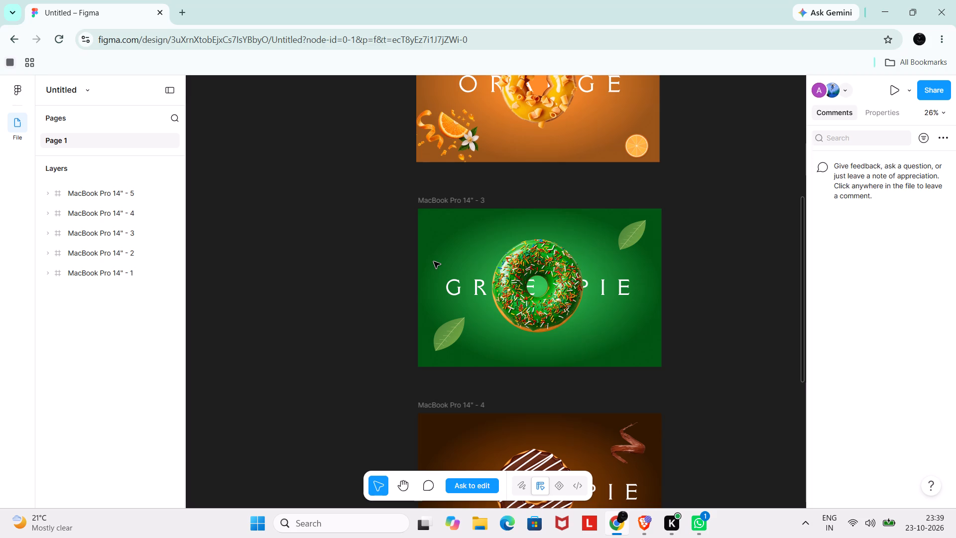
{"action": "scroll", "coordinate": [434, 262], "scroll_direction": "down", "scroll_amount": 4}
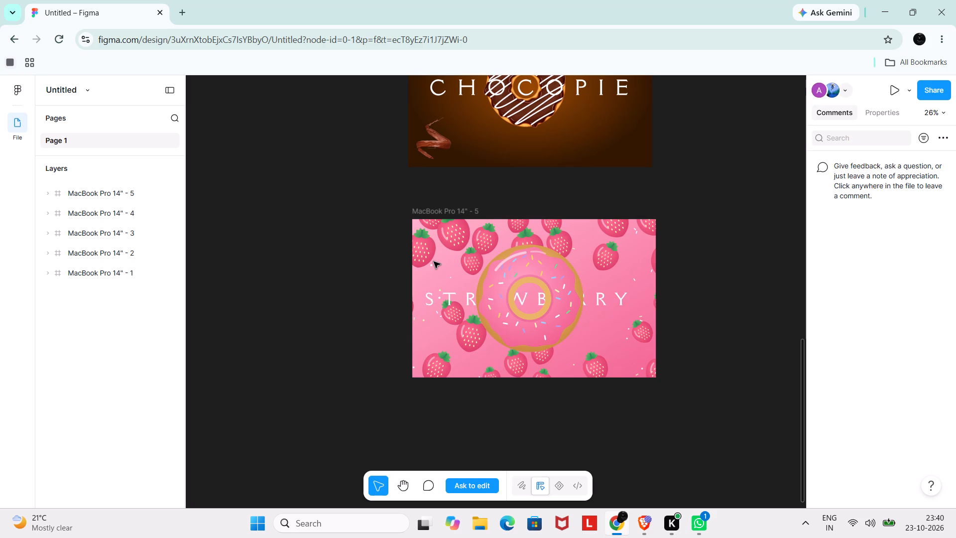
{"action": "scroll", "coordinate": [66, 242], "scroll_direction": "left", "scroll_amount": 1}
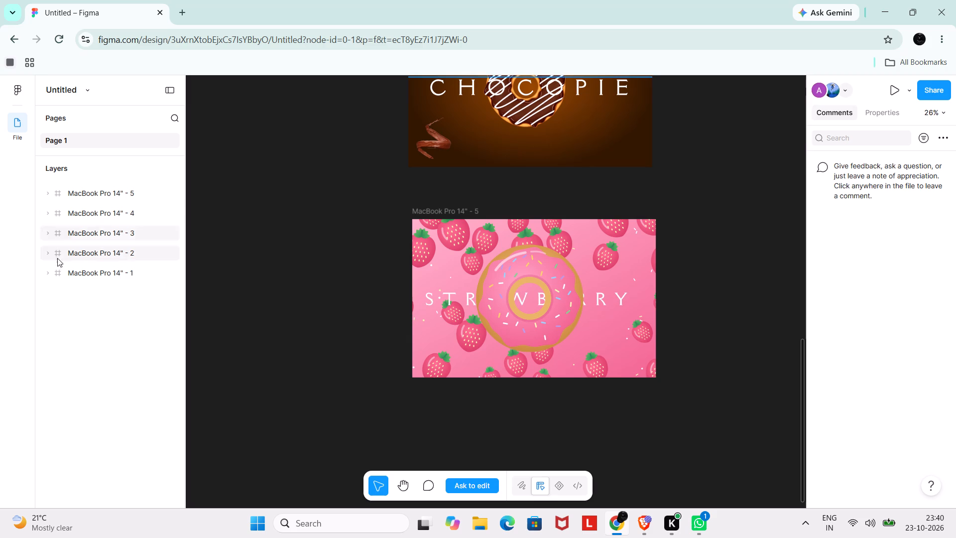
{"action": "scroll", "coordinate": [57, 258], "scroll_direction": "left", "scroll_amount": 1}
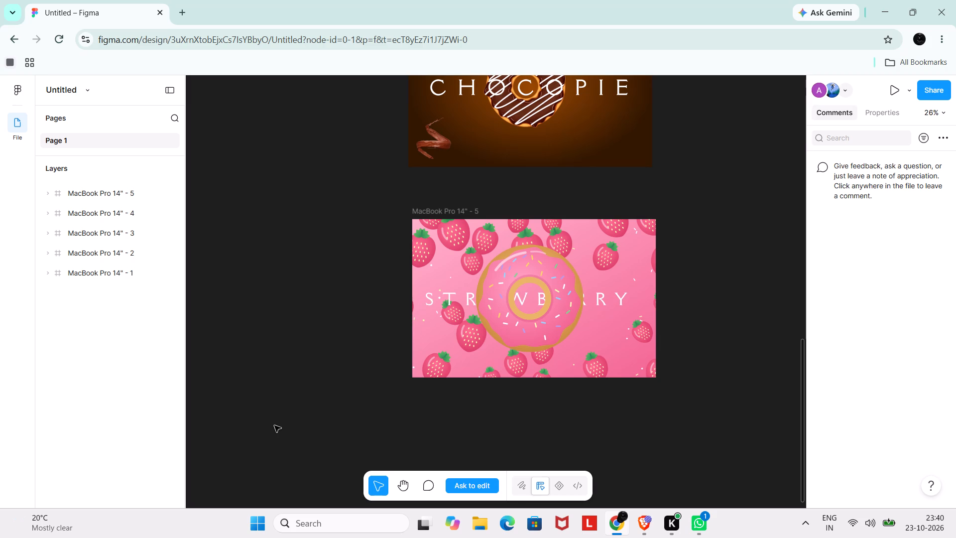
{"action": "scroll", "coordinate": [274, 425], "scroll_direction": "up", "scroll_amount": 4}
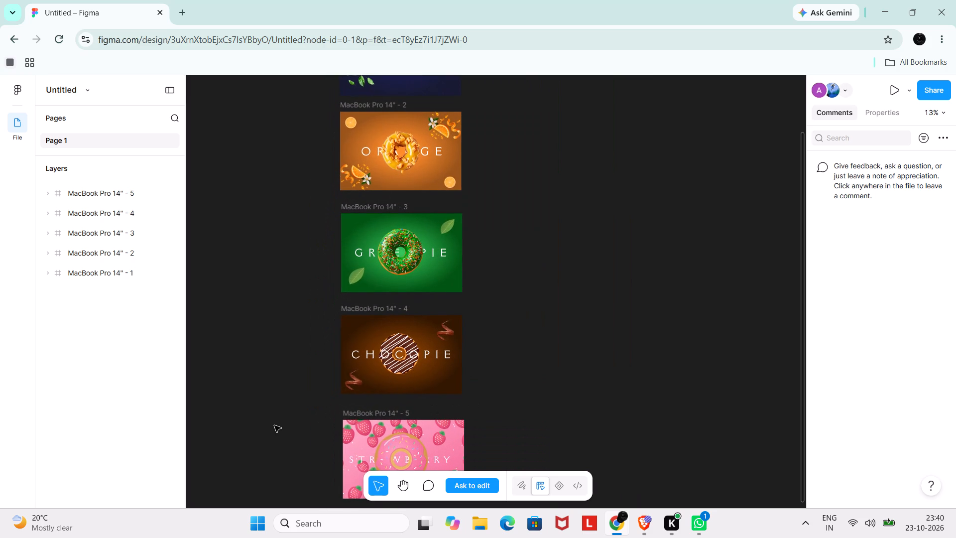
{"action": "scroll", "coordinate": [274, 425], "scroll_direction": "up", "scroll_amount": 2}
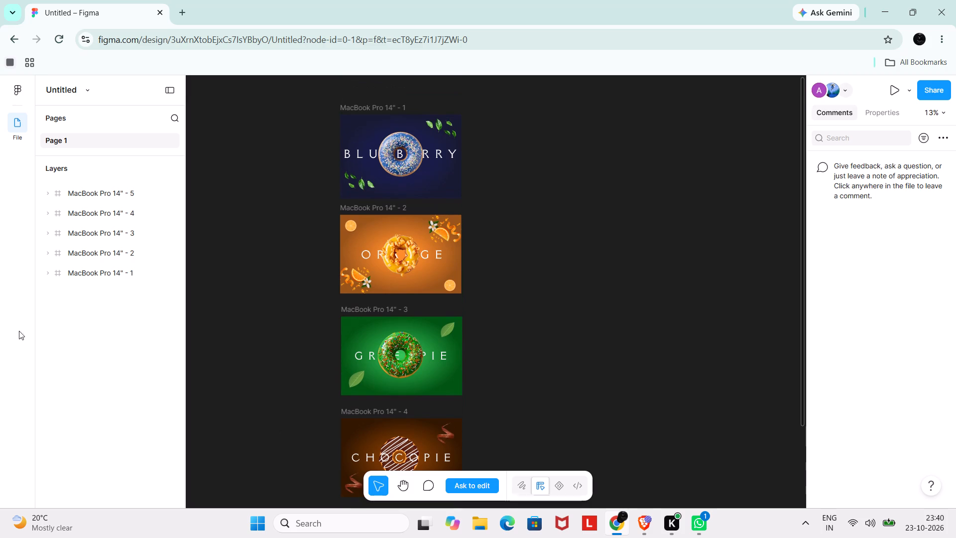
Find Figma in a new tab and open the recent Untitled file with the purple BLUEBERRY banner.
{"action": "left_click", "coordinate": [187, 4]}
{"action": "left_click", "coordinate": [408, 256]}
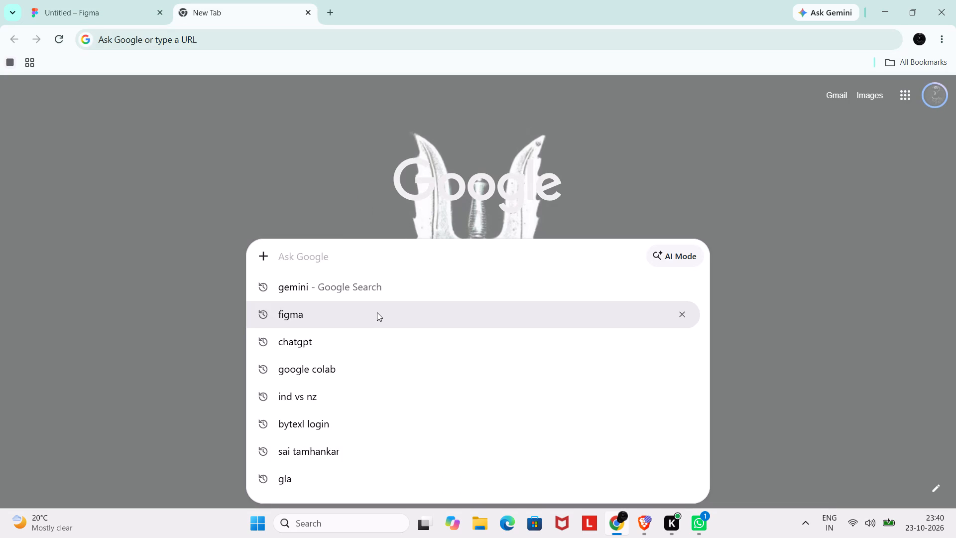
{"action": "left_click", "coordinate": [375, 311]}
{"action": "left_click", "coordinate": [317, 221]}
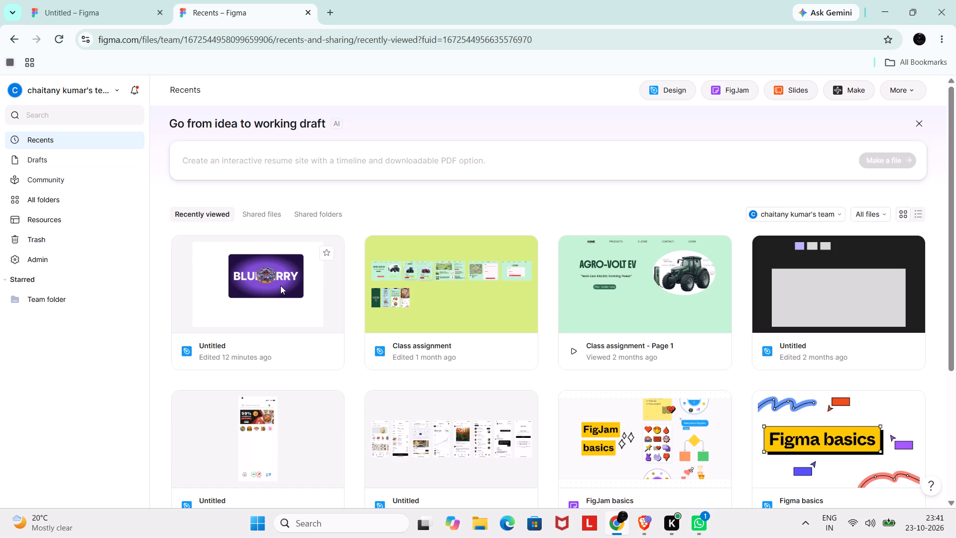
{"action": "left_click", "coordinate": [91, 5]}
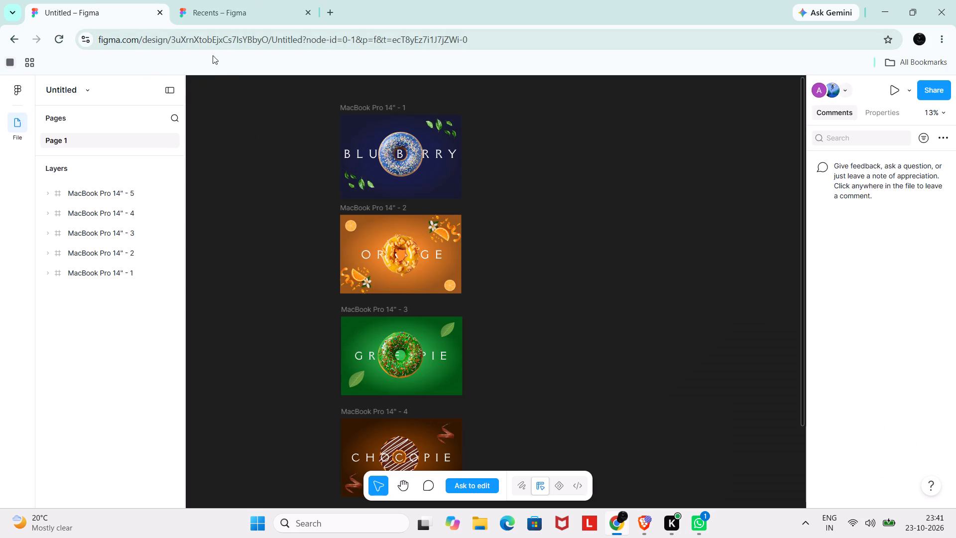
{"action": "left_click", "coordinate": [213, 5]}
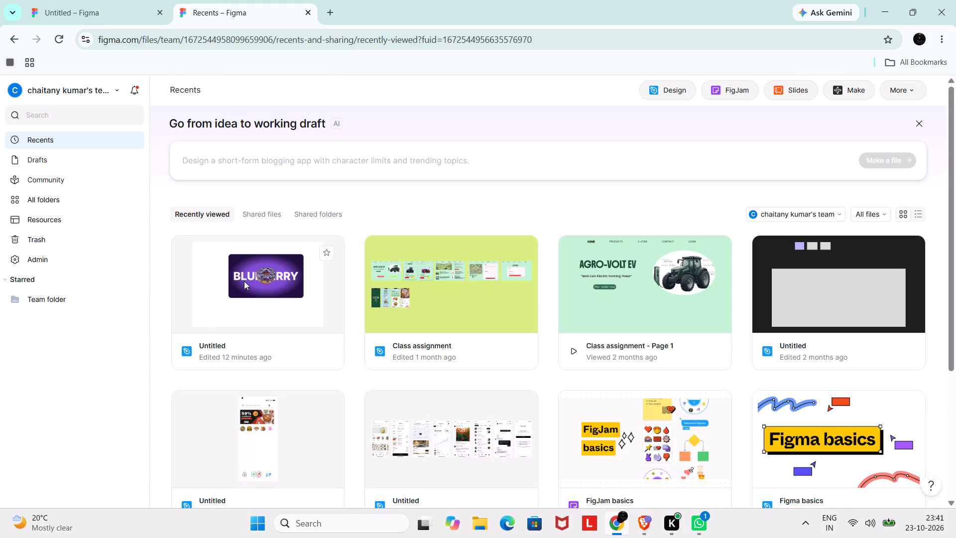
{"action": "double_click", "coordinate": [225, 301]}
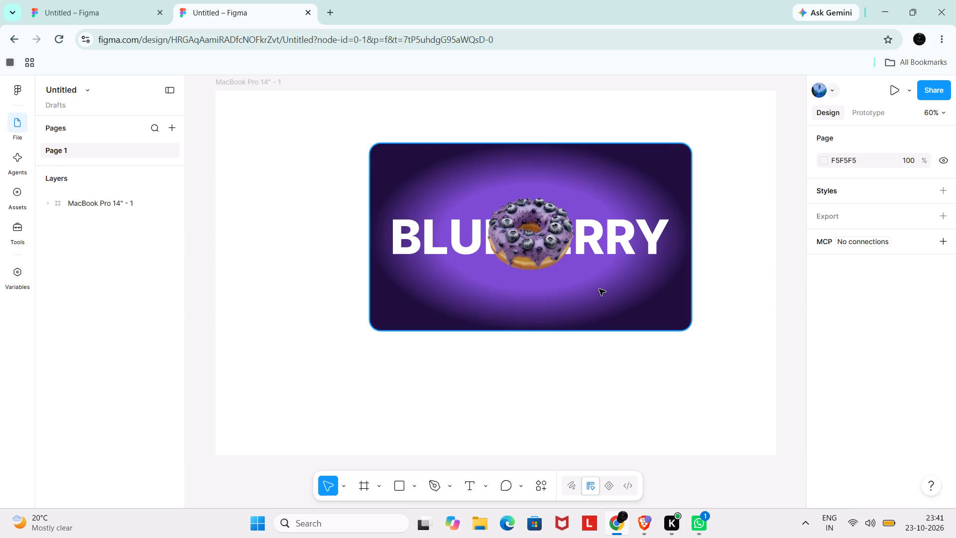
Copy the lower-left leaf image from the shared design's BLUEBERRY frame and paste it into the purple banner file.
{"action": "left_click", "coordinate": [67, 0]}
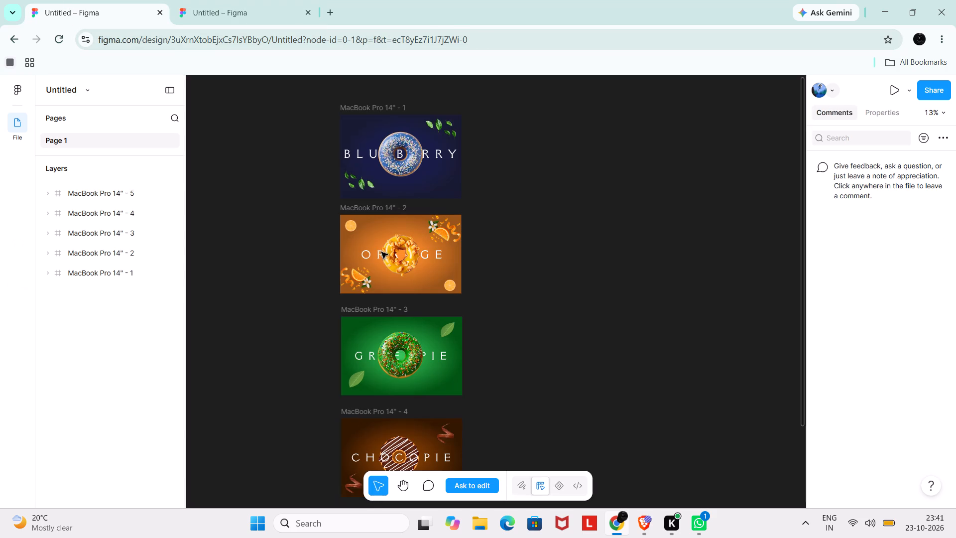
{"action": "left_click", "coordinate": [353, 179]}
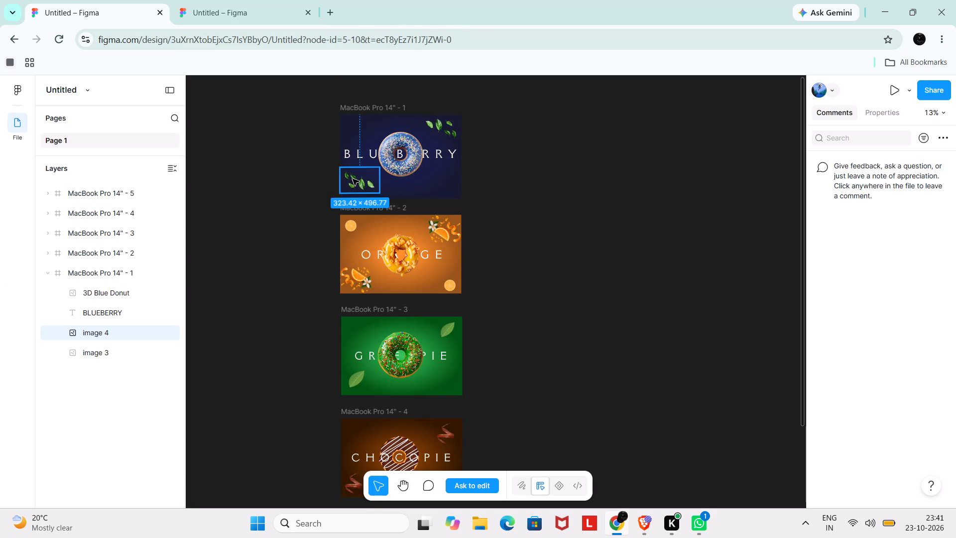
{"action": "key", "text": "ctrl+c"}
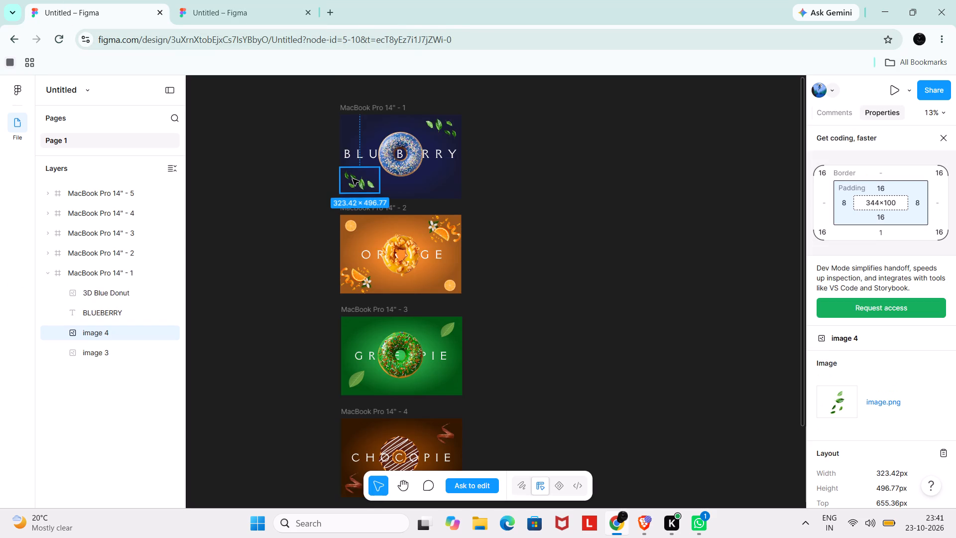
{"action": "left_click", "coordinate": [271, 0]}
{"action": "left_click", "coordinate": [453, 276]}
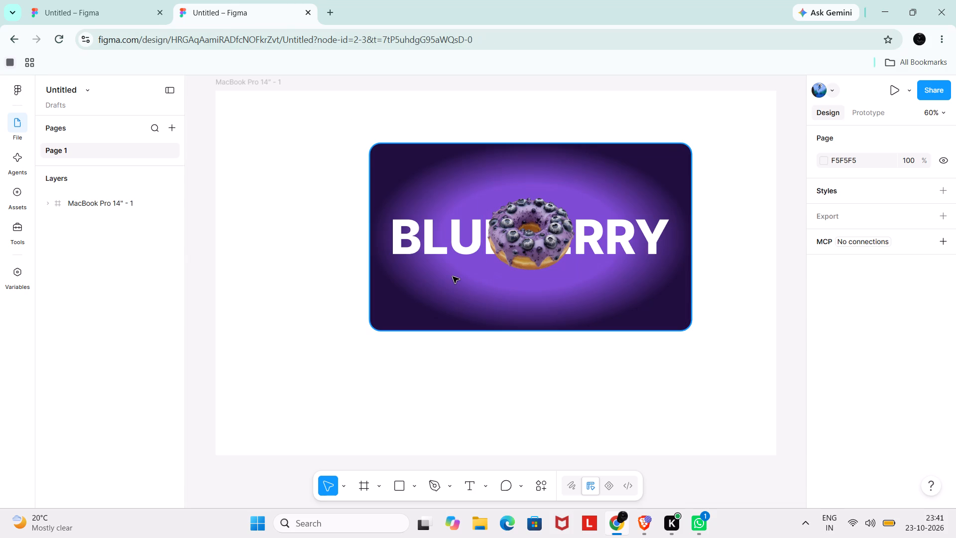
{"action": "key", "text": "ctrl+v"}
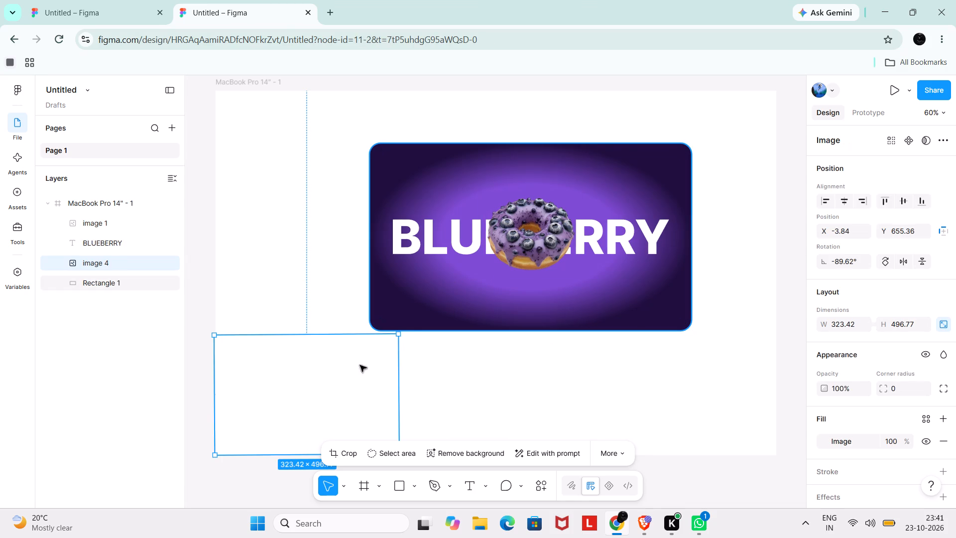
Shrink the pasted leaf image to about 151 × 232 and place it in the purple banner's lower-left corner.
{"action": "left_click_drag", "start_coordinate": [308, 391], "coordinate": [439, 286]}
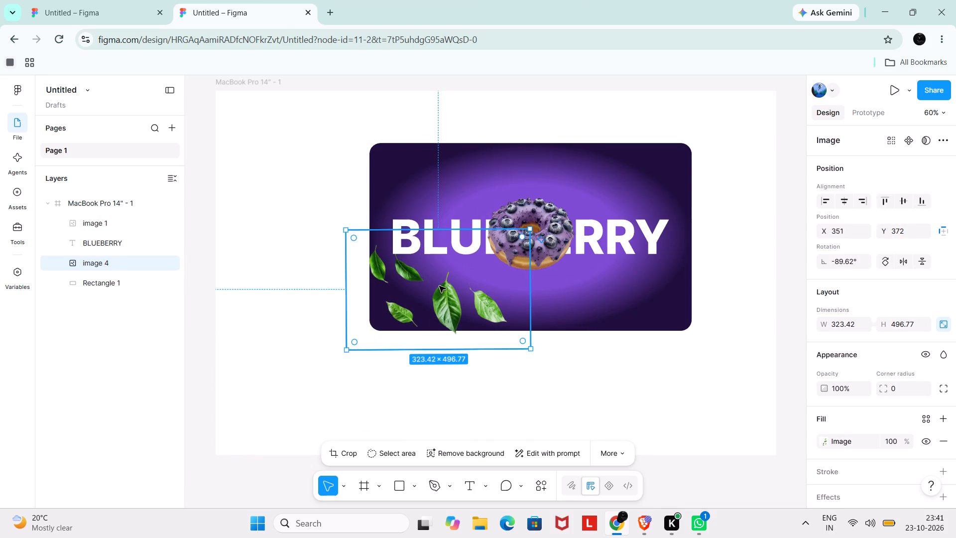
{"action": "left_click_drag", "start_coordinate": [530, 351], "coordinate": [457, 306]}
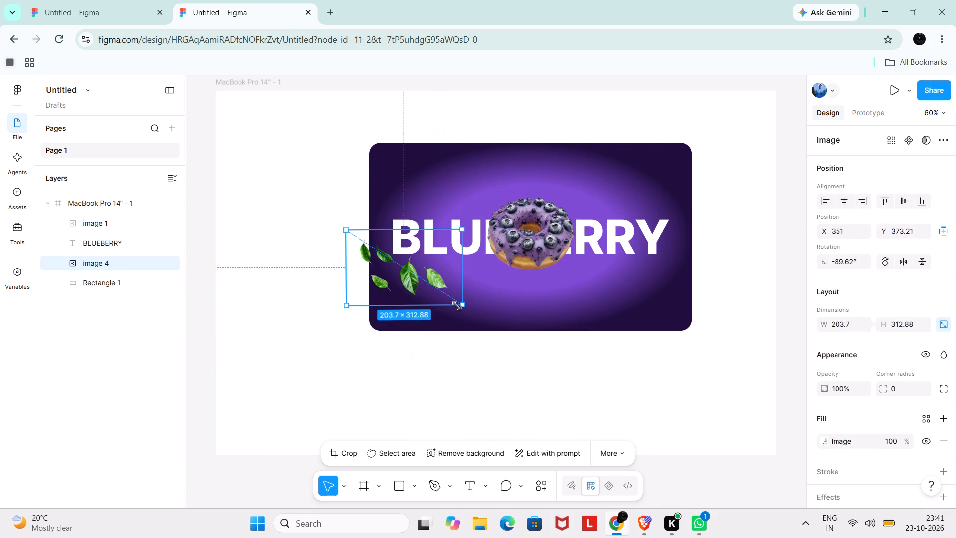
{"action": "left_click_drag", "start_coordinate": [457, 306], "coordinate": [418, 286]}
{"action": "left_click_drag", "start_coordinate": [375, 250], "coordinate": [397, 276]}
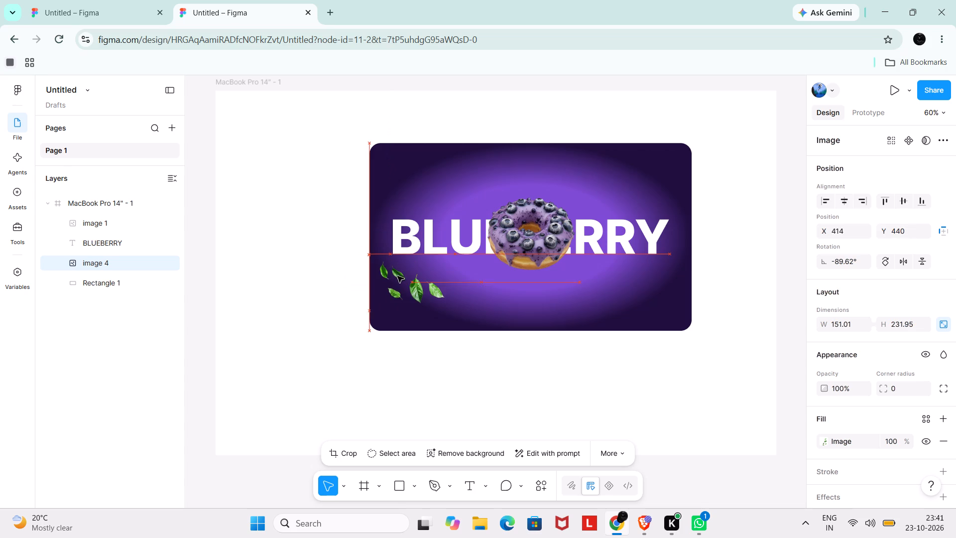
{"action": "left_click_drag", "start_coordinate": [397, 276], "coordinate": [404, 284]}
Paste a second leaf image, shrink it to about 174 × 268, and place it in the banner's upper-right corner.
{"action": "left_click", "coordinate": [648, 190]}
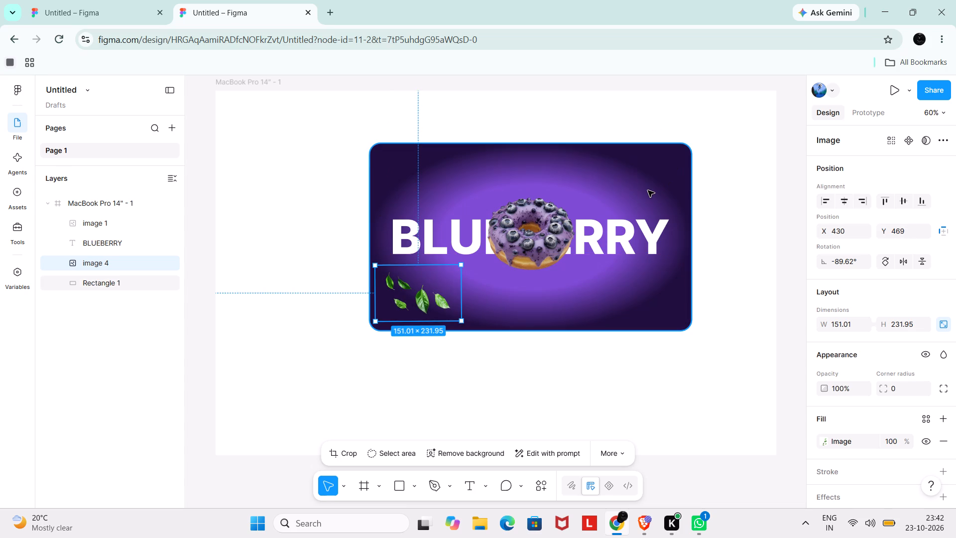
{"action": "key", "text": "ctrl+v"}
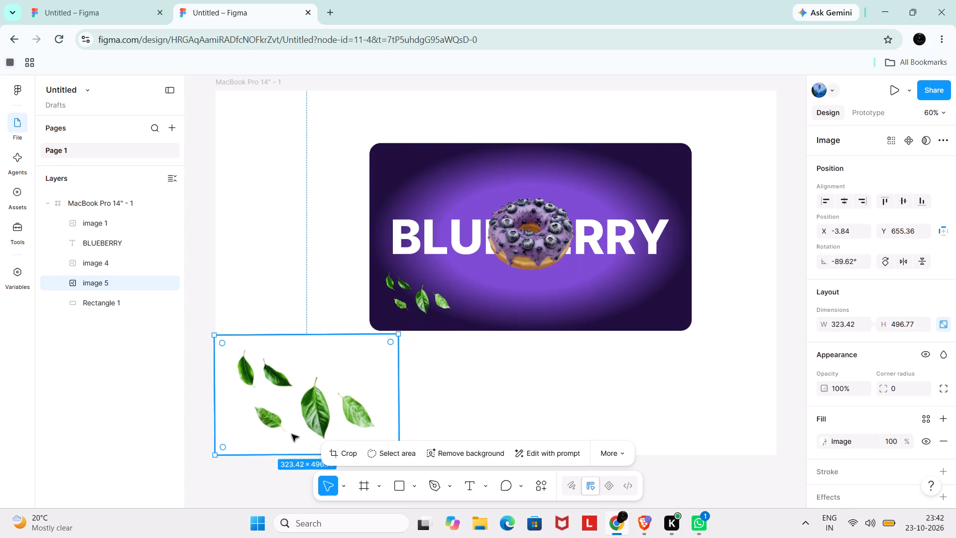
{"action": "left_click_drag", "start_coordinate": [292, 434], "coordinate": [635, 197]}
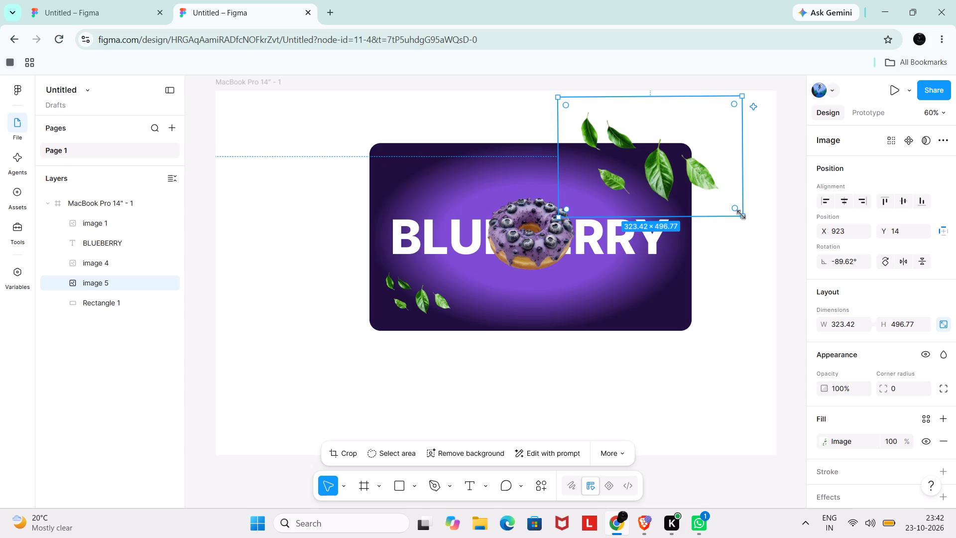
{"action": "left_click_drag", "start_coordinate": [741, 215], "coordinate": [652, 161]}
{"action": "left_click_drag", "start_coordinate": [598, 137], "coordinate": [626, 181]}
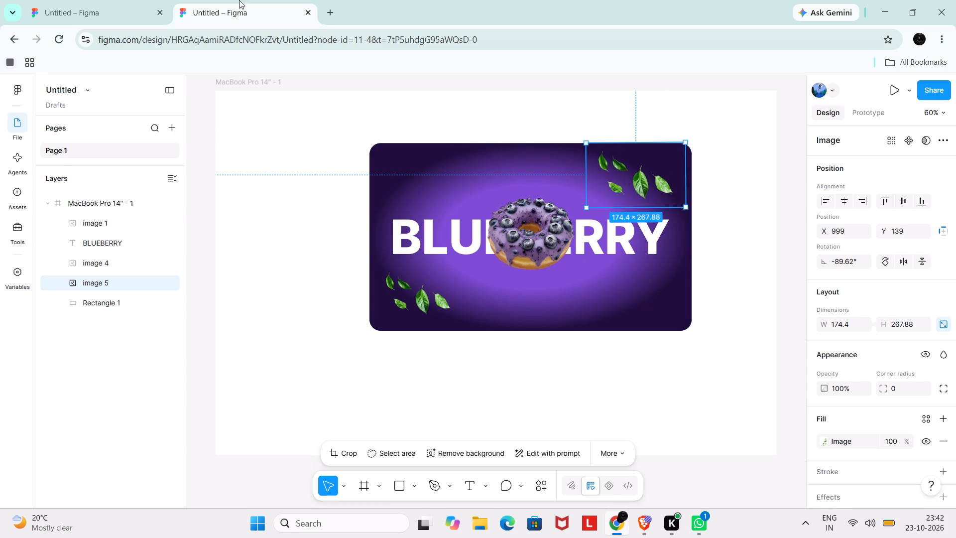
Return to the shared donut design and deselect the leaf image in its BLUEBERRY frame.
{"action": "left_click", "coordinate": [93, 0]}
{"action": "left_click", "coordinate": [284, 220]}
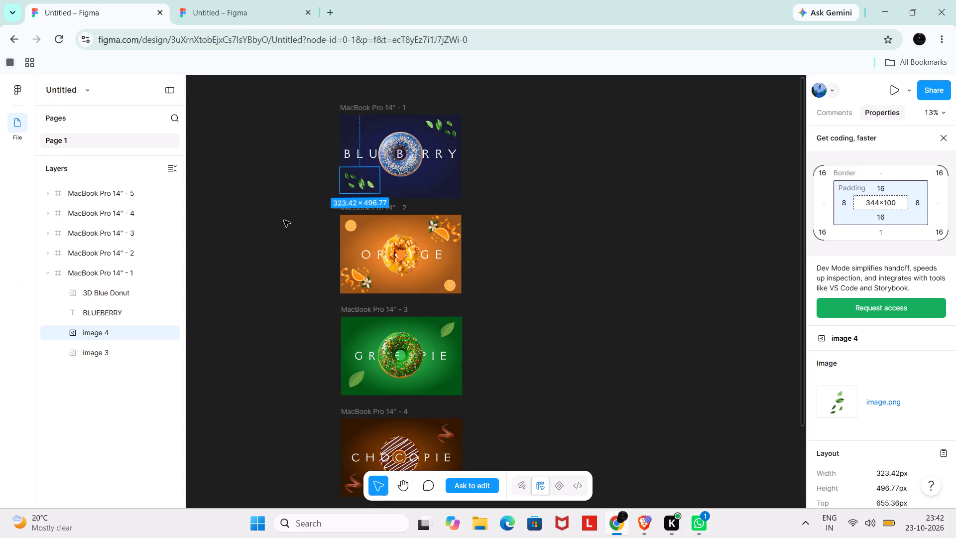
{"action": "left_click_drag", "start_coordinate": [307, 190], "coordinate": [338, 209]}
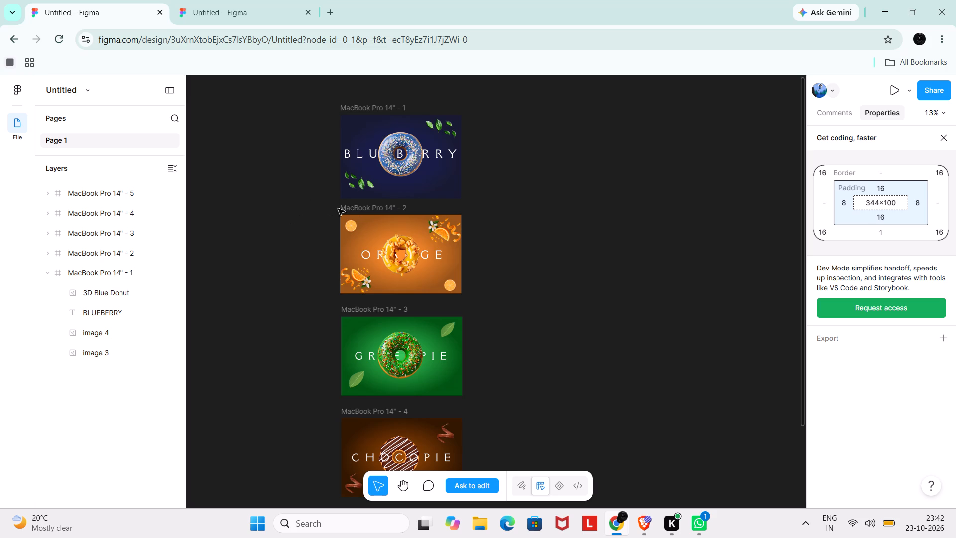
Copy the whole ORANGE donut frame from the shared design.
{"action": "left_click_drag", "start_coordinate": [338, 209], "coordinate": [506, 299]}
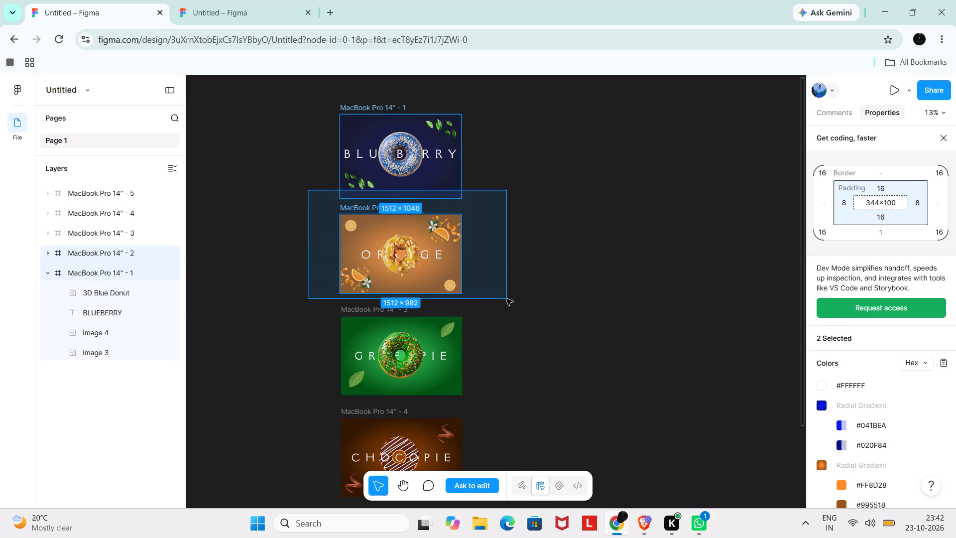
{"action": "left_click_drag", "start_coordinate": [506, 299], "coordinate": [469, 306]}
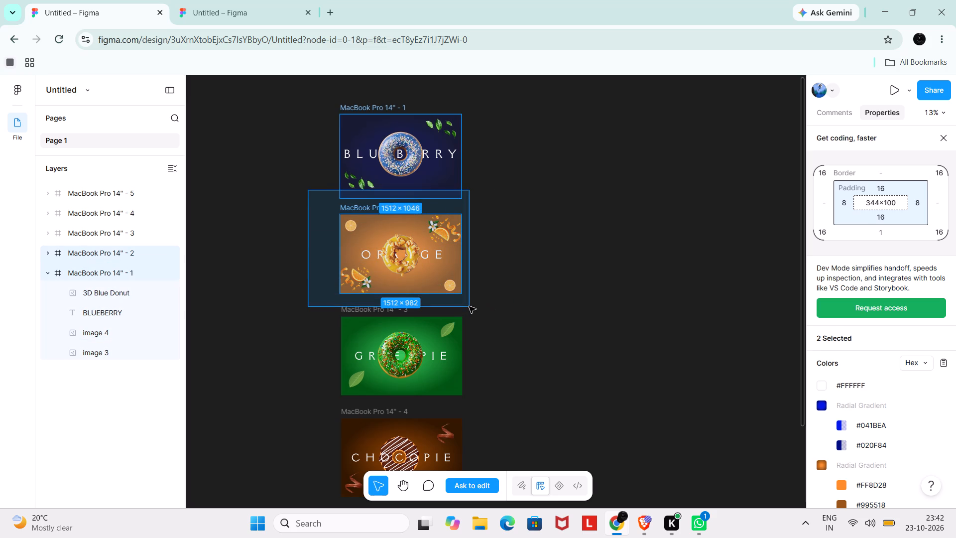
{"action": "left_click_drag", "start_coordinate": [469, 306], "coordinate": [540, 225]}
{"action": "left_click", "coordinate": [540, 225]}
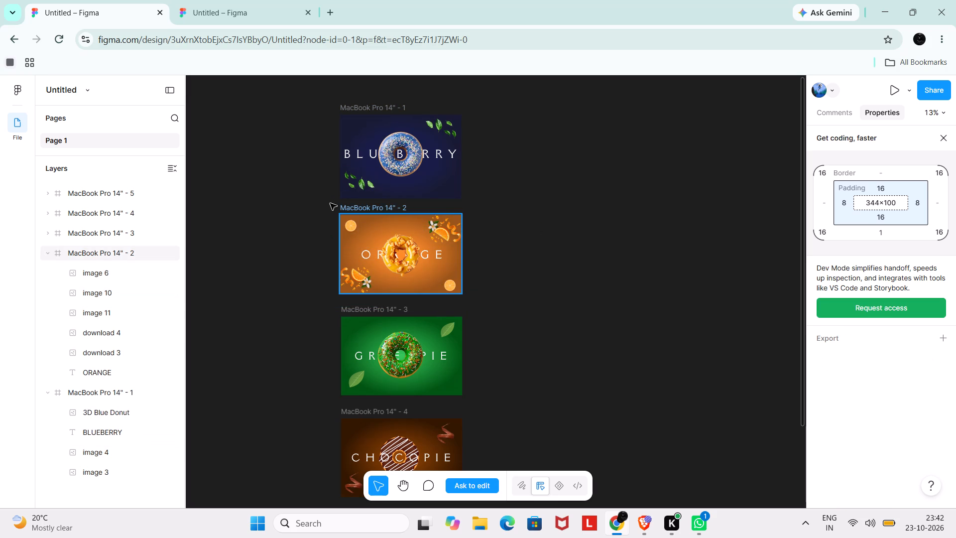
{"action": "left_click_drag", "start_coordinate": [335, 205], "coordinate": [461, 271]}
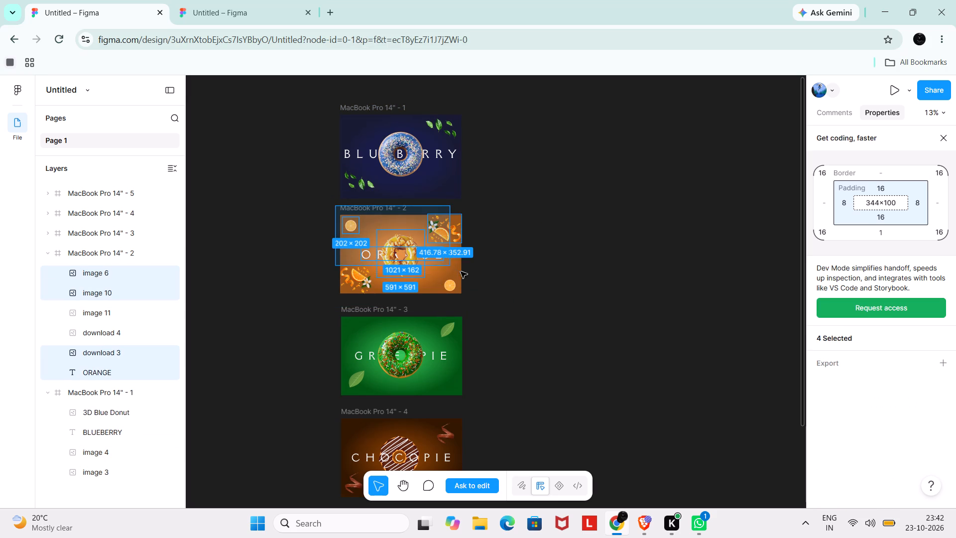
{"action": "left_click_drag", "start_coordinate": [461, 271], "coordinate": [475, 299]}
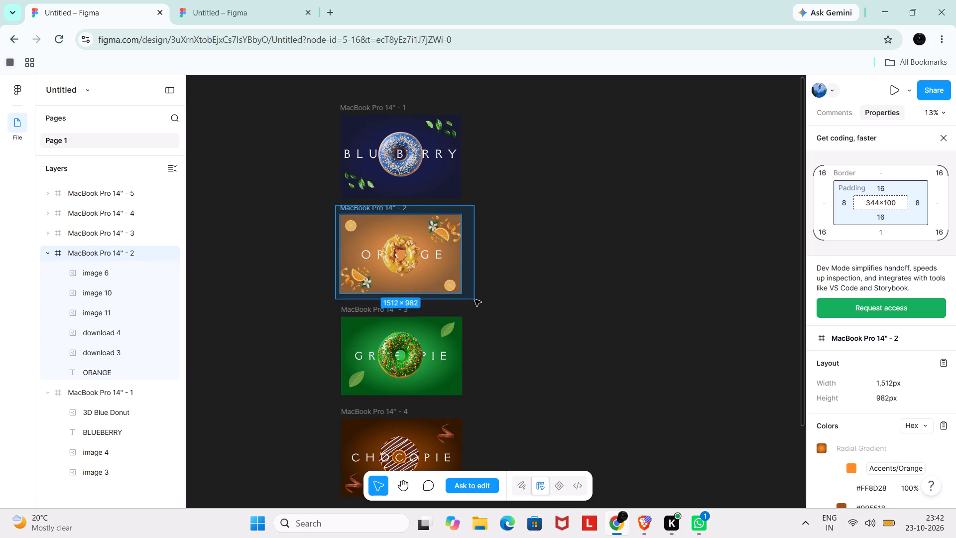
{"action": "key", "text": "ctrl+c"}
Paste the ORANGE frame into the purple banner file and align it below the BLUEBERRY frame at X 0, Y 1127.
{"action": "left_click", "coordinate": [214, 0]}
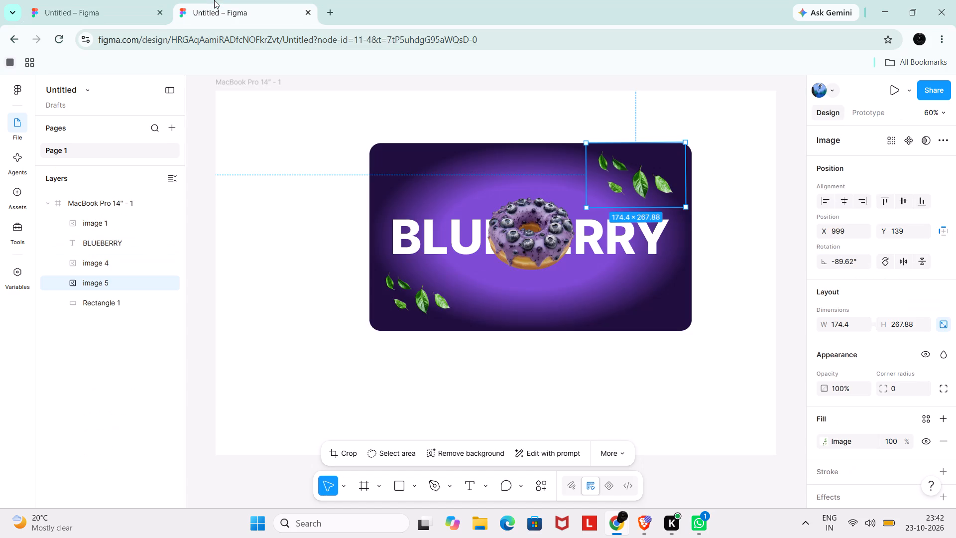
{"action": "left_click", "coordinate": [515, 385]}
{"action": "scroll", "coordinate": [515, 385], "scroll_direction": "left", "scroll_amount": 1}
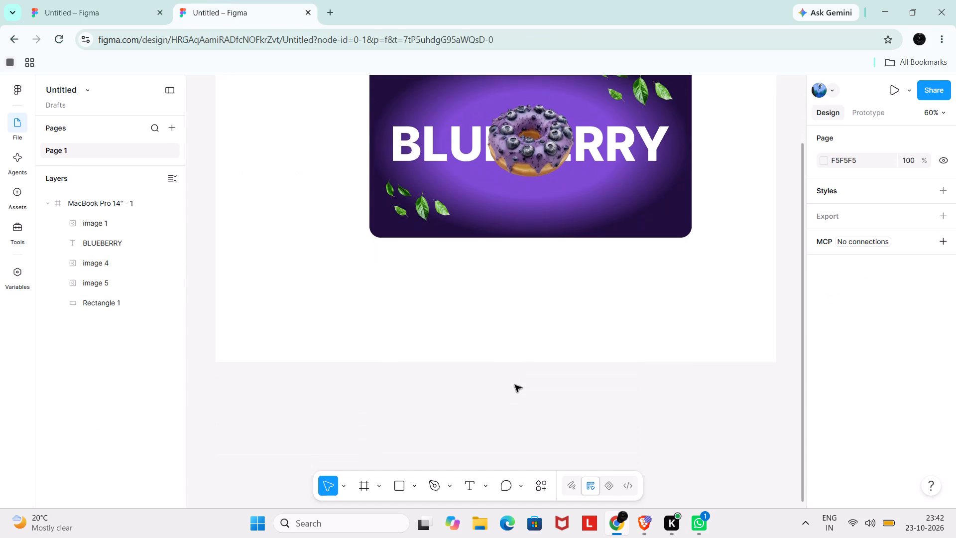
{"action": "scroll", "coordinate": [515, 385], "scroll_direction": "left", "scroll_amount": 2}
{"action": "scroll", "coordinate": [515, 385], "scroll_direction": "down", "scroll_amount": 2}
{"action": "scroll", "coordinate": [515, 385], "scroll_direction": "up", "scroll_amount": 1}
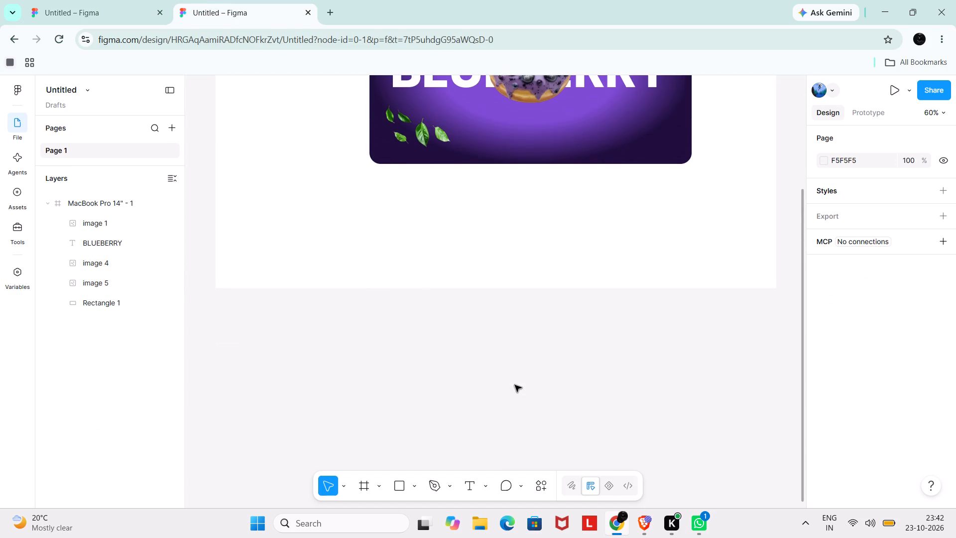
{"action": "scroll", "coordinate": [515, 385], "scroll_direction": "up", "scroll_amount": 1}
{"action": "left_click", "coordinate": [511, 301]}
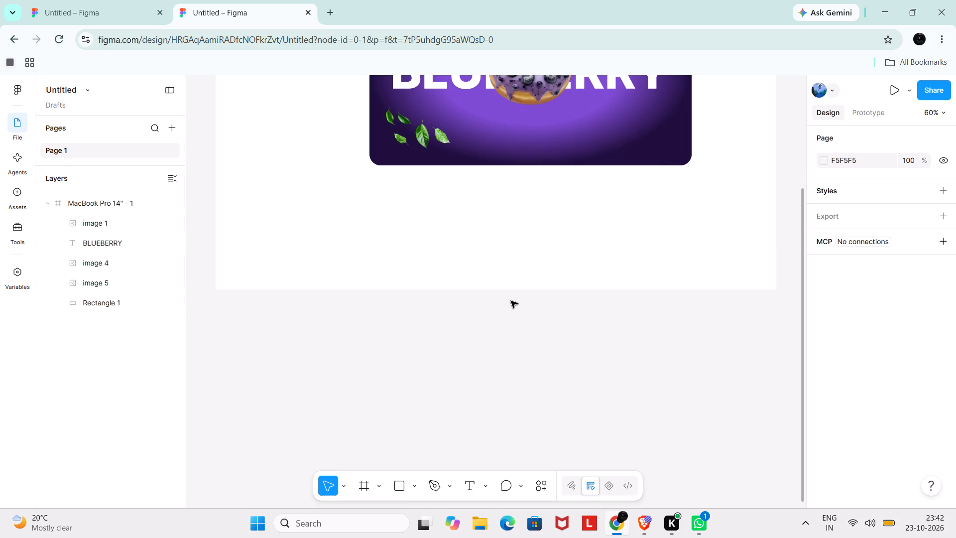
{"action": "scroll", "coordinate": [470, 196], "scroll_direction": "down", "scroll_amount": 1}
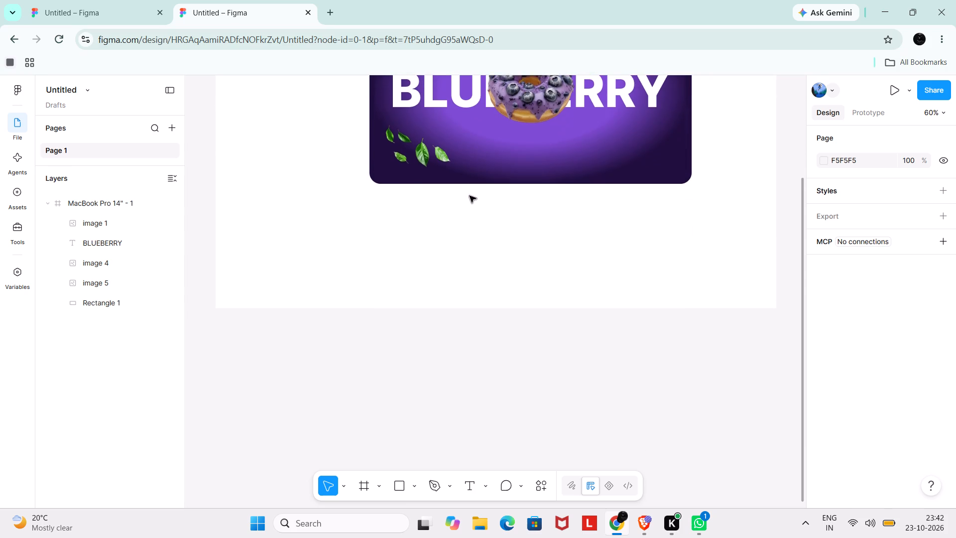
{"action": "left_click", "coordinate": [468, 239]}
{"action": "key", "text": "ctrl+v"}
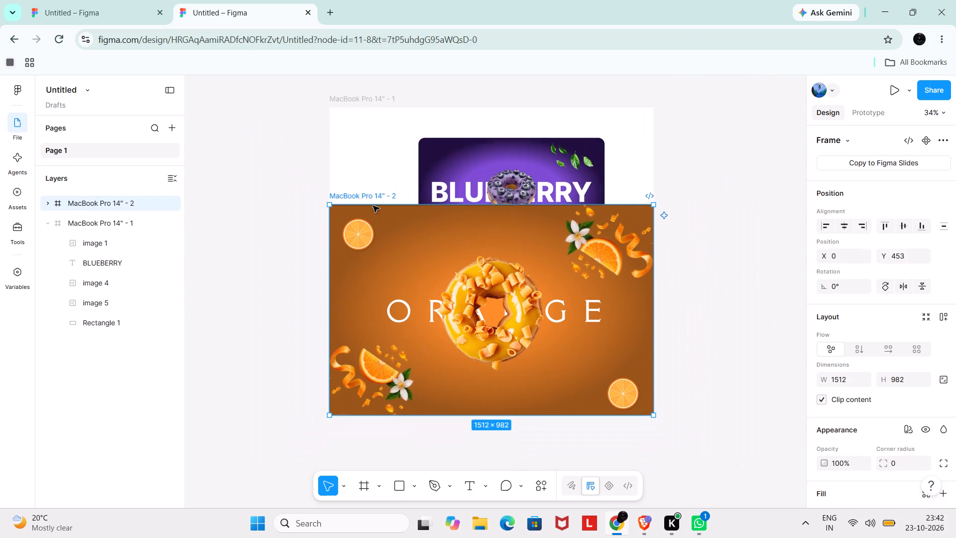
{"action": "left_click_drag", "start_coordinate": [358, 196], "coordinate": [382, 277]}
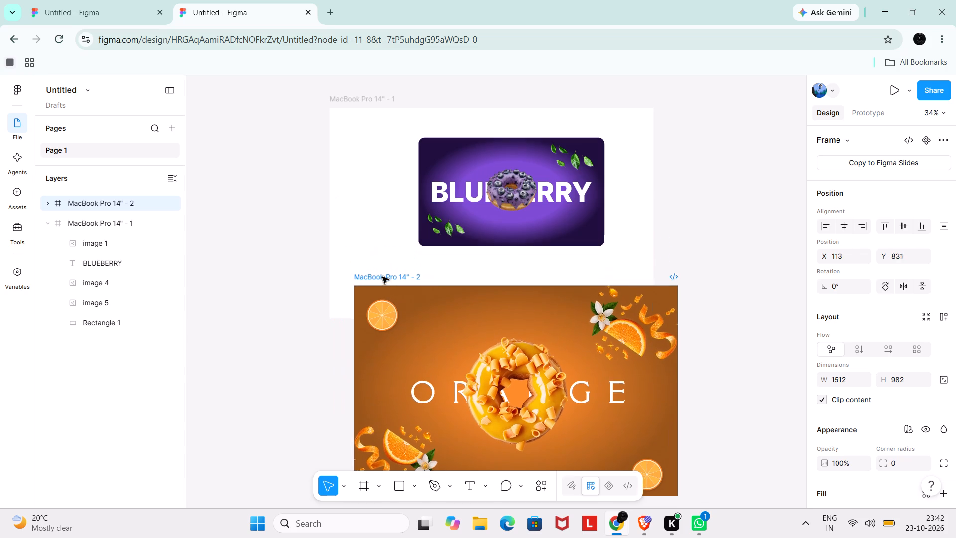
{"action": "left_click_drag", "start_coordinate": [382, 277], "coordinate": [358, 340]}
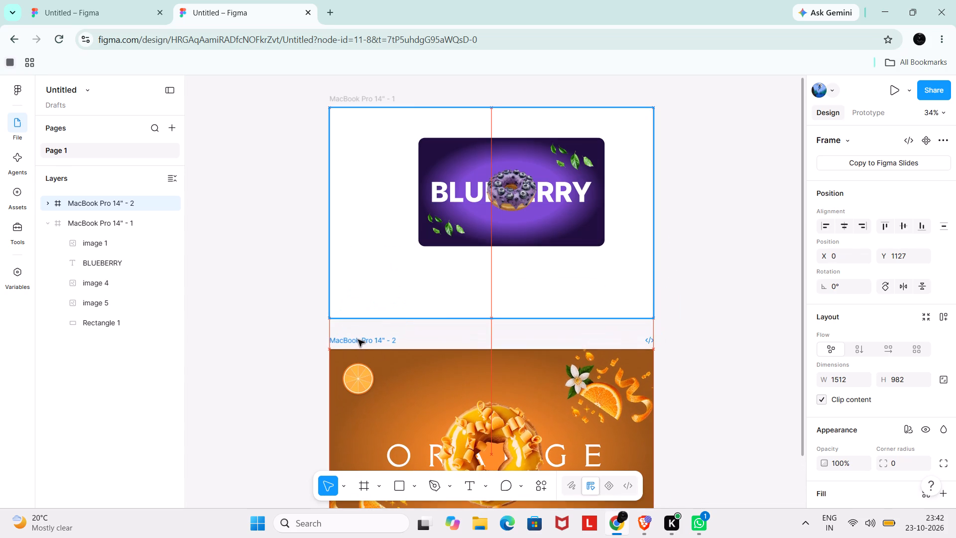
{"action": "left_click_drag", "start_coordinate": [358, 340], "coordinate": [359, 340]}
{"action": "scroll", "coordinate": [359, 340], "scroll_direction": "down", "scroll_amount": 1}
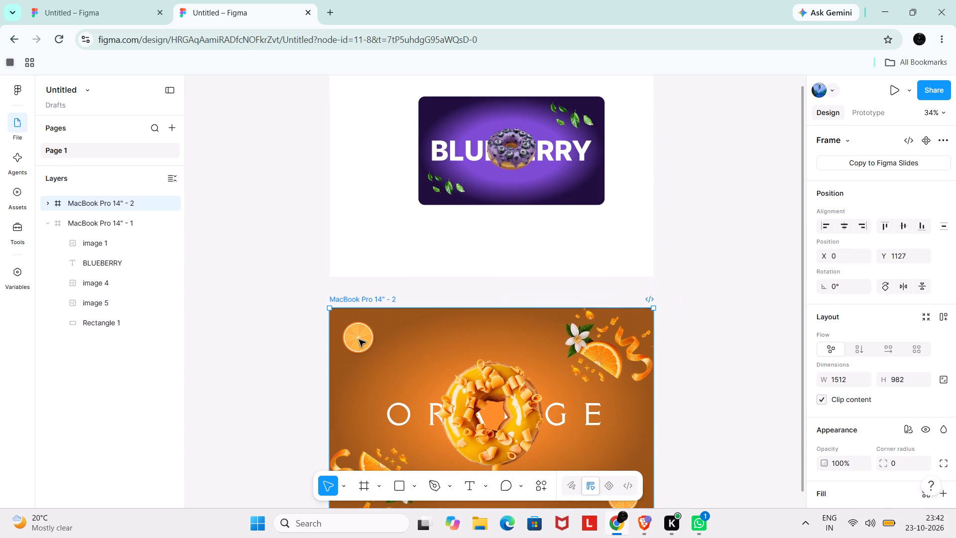
Enlarge the purple background rectangle to 1497 × 982 at X 15, Y 0 so it nearly fills its frame.
{"action": "scroll", "coordinate": [523, 156], "scroll_direction": "up", "scroll_amount": 1}
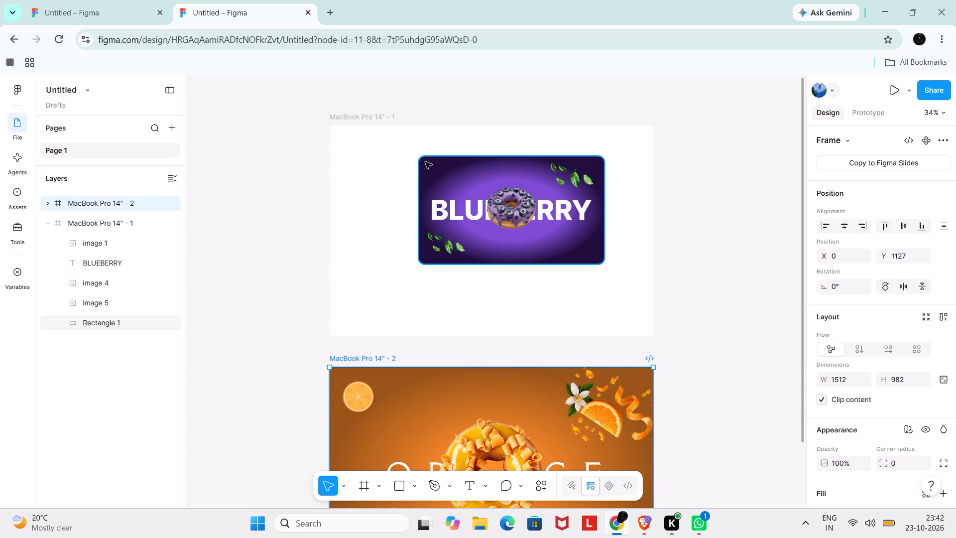
{"action": "left_click_drag", "start_coordinate": [419, 150], "coordinate": [605, 284]}
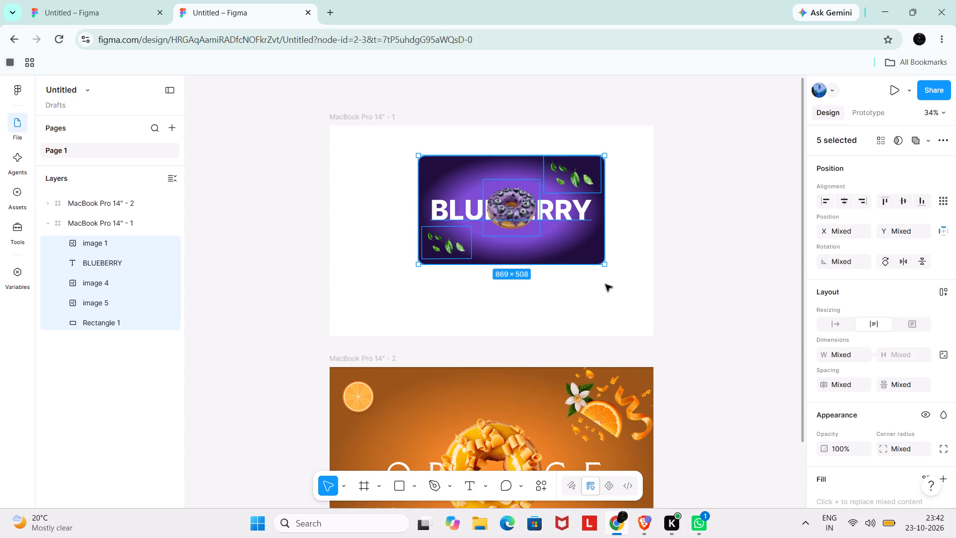
{"action": "left_click", "coordinate": [360, 270]}
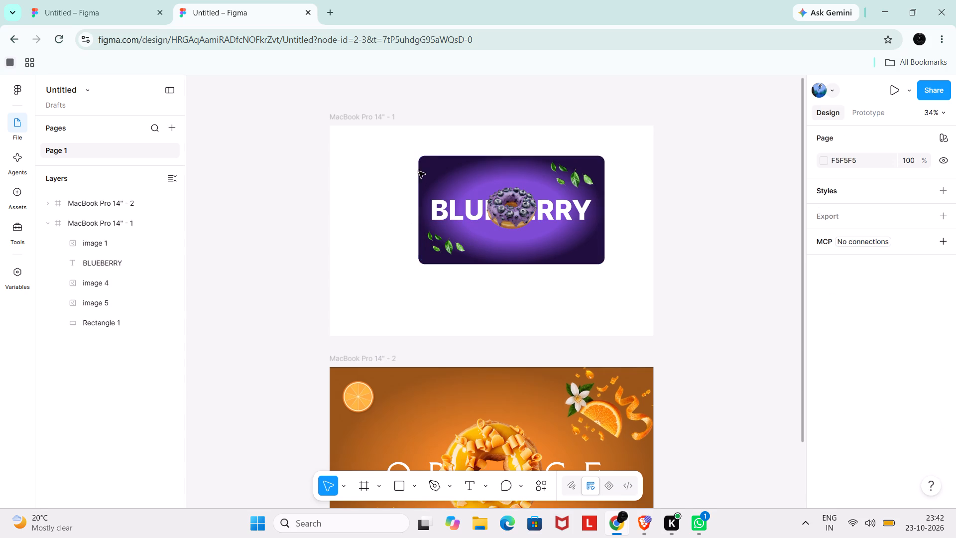
{"action": "left_click", "coordinate": [447, 166]}
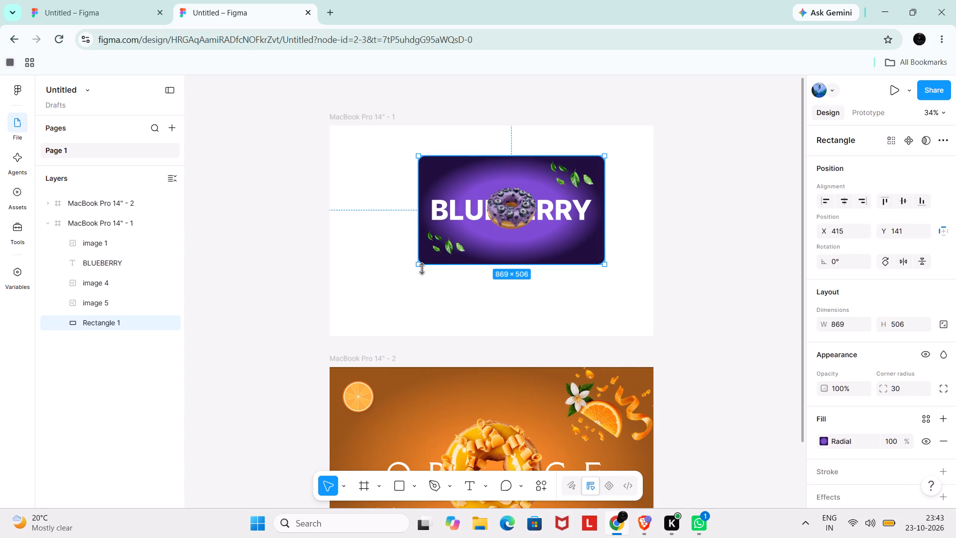
{"action": "left_click_drag", "start_coordinate": [419, 265], "coordinate": [352, 317]}
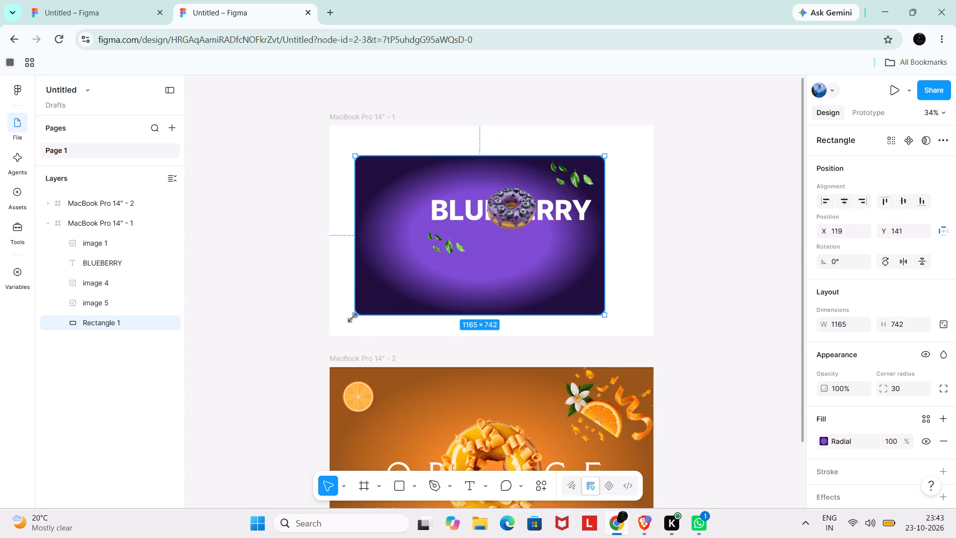
{"action": "left_click_drag", "start_coordinate": [352, 317], "coordinate": [333, 334]}
{"action": "left_click_drag", "start_coordinate": [603, 333], "coordinate": [625, 329]}
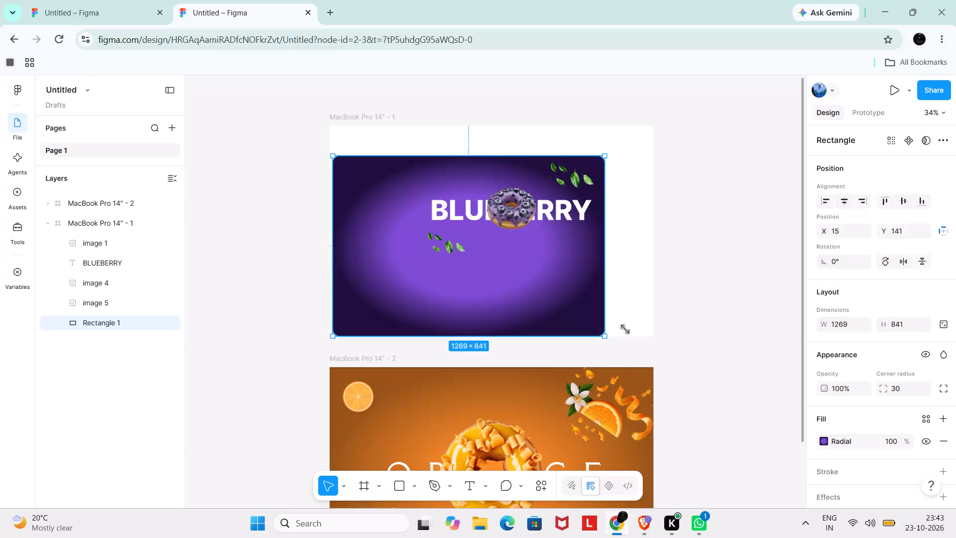
{"action": "left_click_drag", "start_coordinate": [625, 329], "coordinate": [653, 339]}
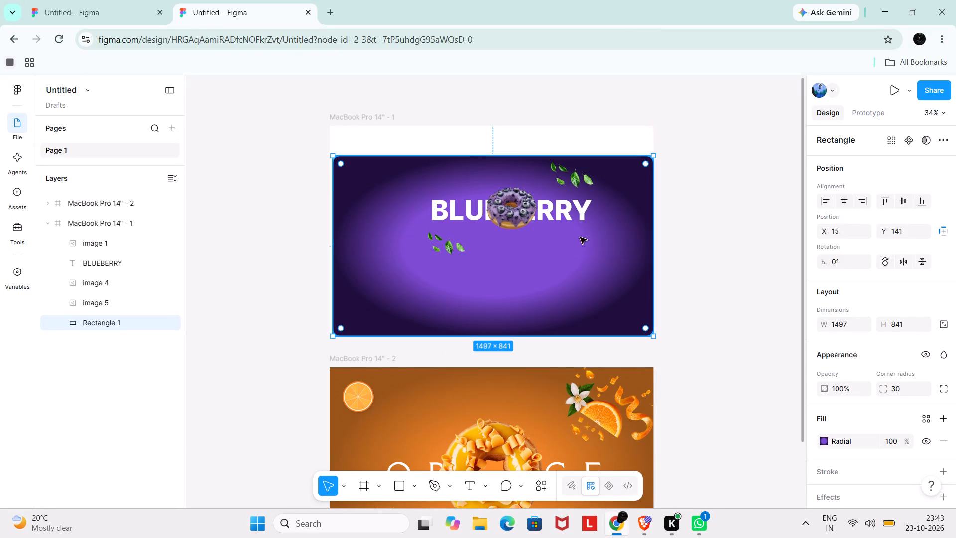
{"action": "left_click_drag", "start_coordinate": [334, 156], "coordinate": [333, 152]}
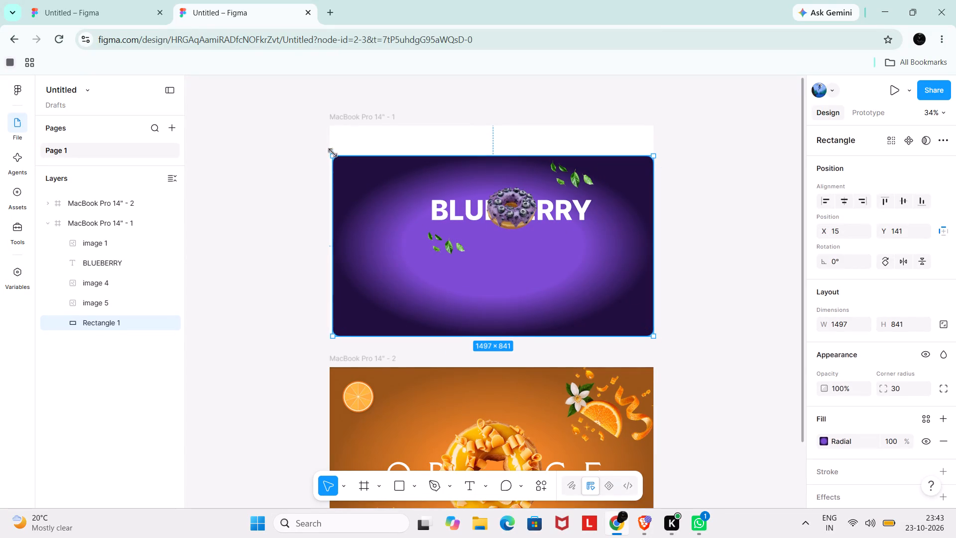
{"action": "left_click_drag", "start_coordinate": [333, 152], "coordinate": [332, 129]}
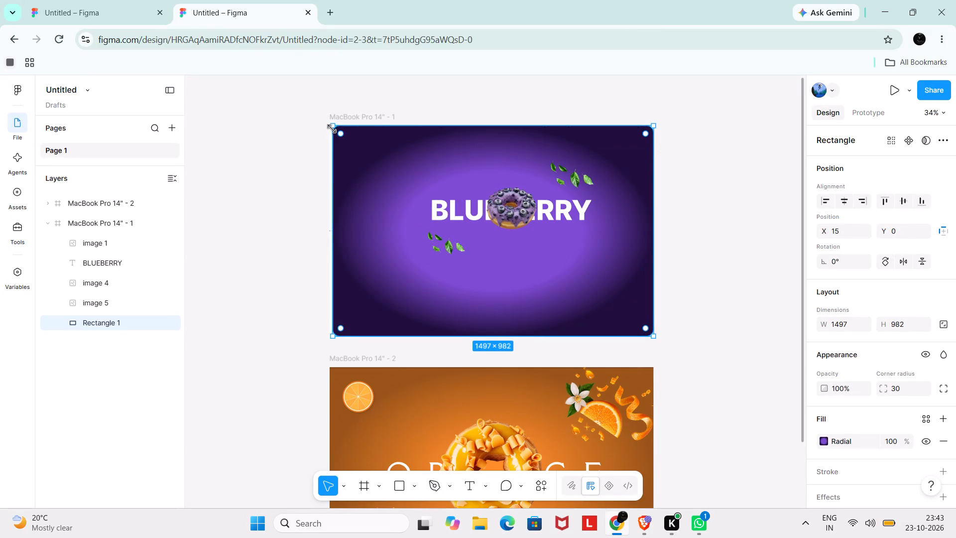
Enlarge the blueberry donut image to about 455 × 455 and place it near the banner's centre at about X 546, Y 243.
{"action": "left_click", "coordinate": [462, 207]}
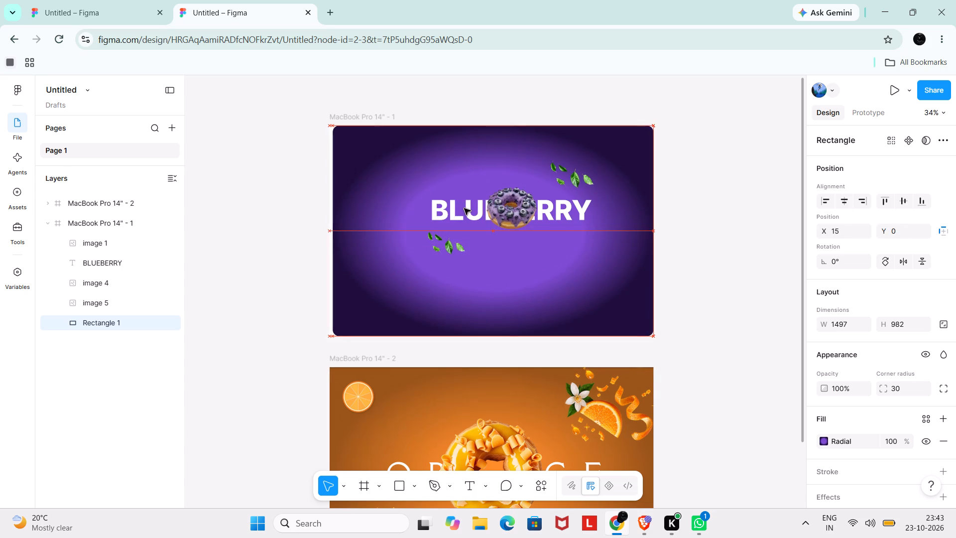
{"action": "left_click", "coordinate": [523, 200]}
{"action": "left_click_drag", "start_coordinate": [508, 211], "coordinate": [492, 226]}
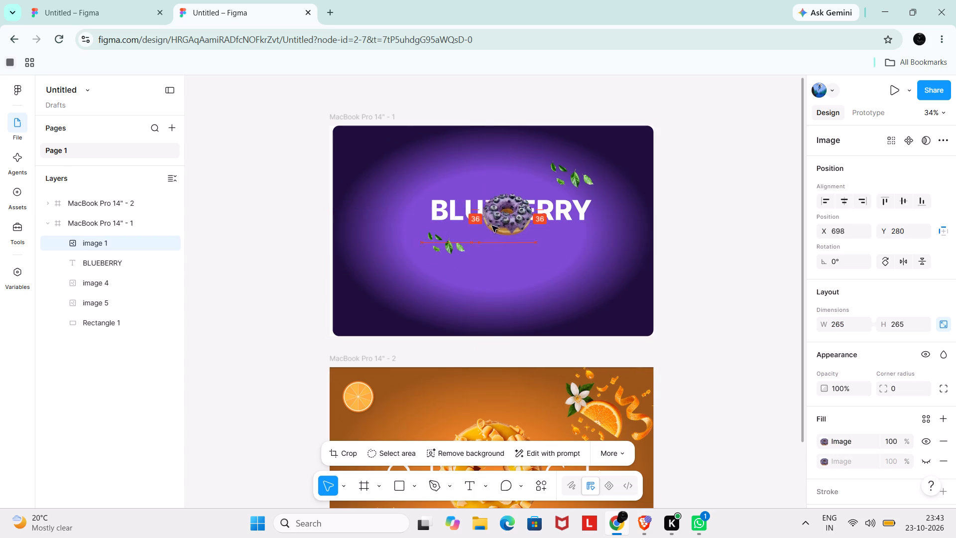
{"action": "left_click_drag", "start_coordinate": [492, 226], "coordinate": [486, 228]}
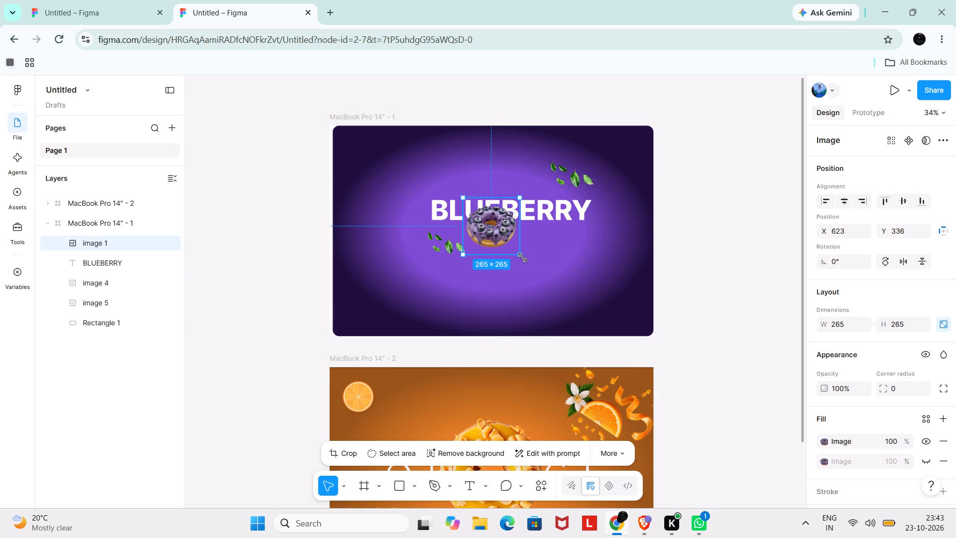
{"action": "left_click_drag", "start_coordinate": [520, 256], "coordinate": [560, 270]}
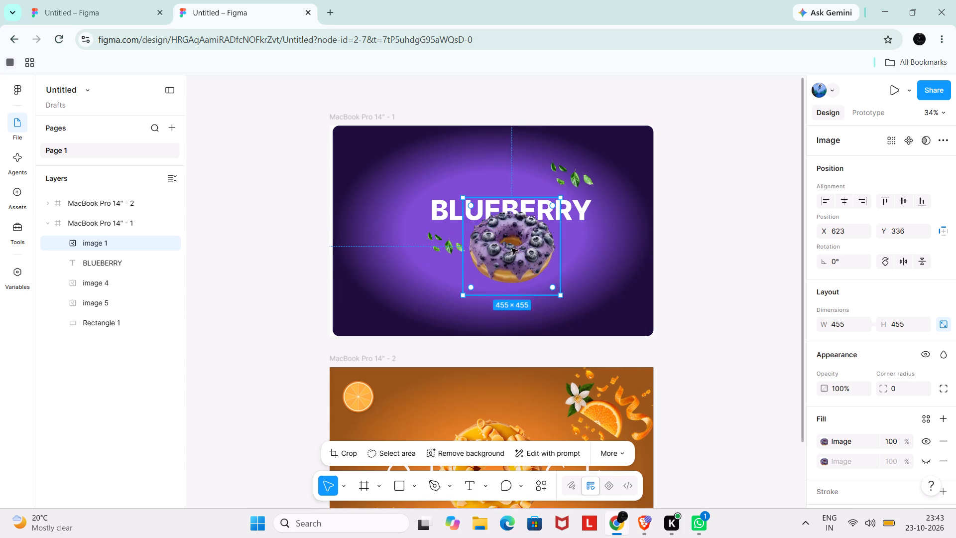
{"action": "left_click_drag", "start_coordinate": [503, 244], "coordinate": [489, 225]}
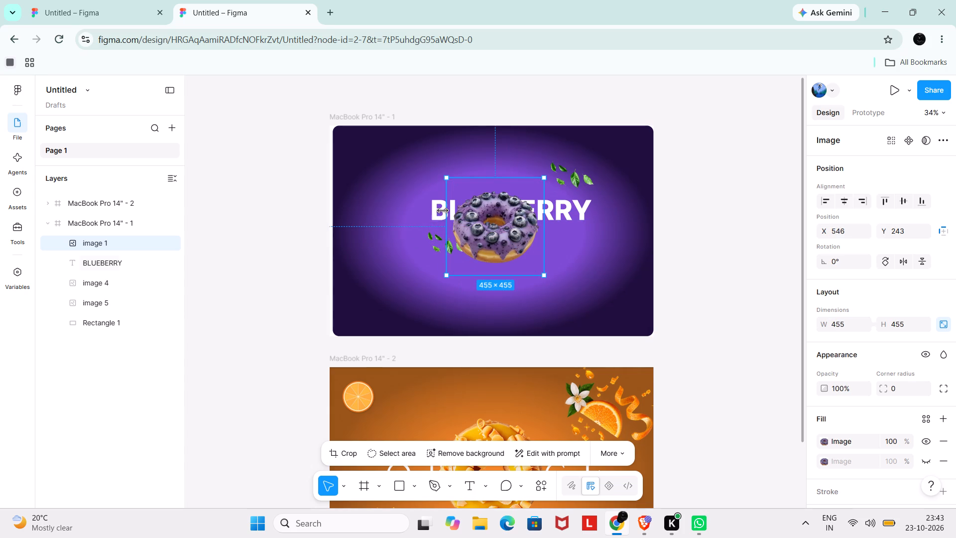
Move the BLUEBERRY text behind the enlarged donut, to about X 410, Y 367.
{"action": "left_click_drag", "start_coordinate": [431, 212], "coordinate": [419, 225]}
{"action": "left_click_drag", "start_coordinate": [432, 225], "coordinate": [427, 225]}
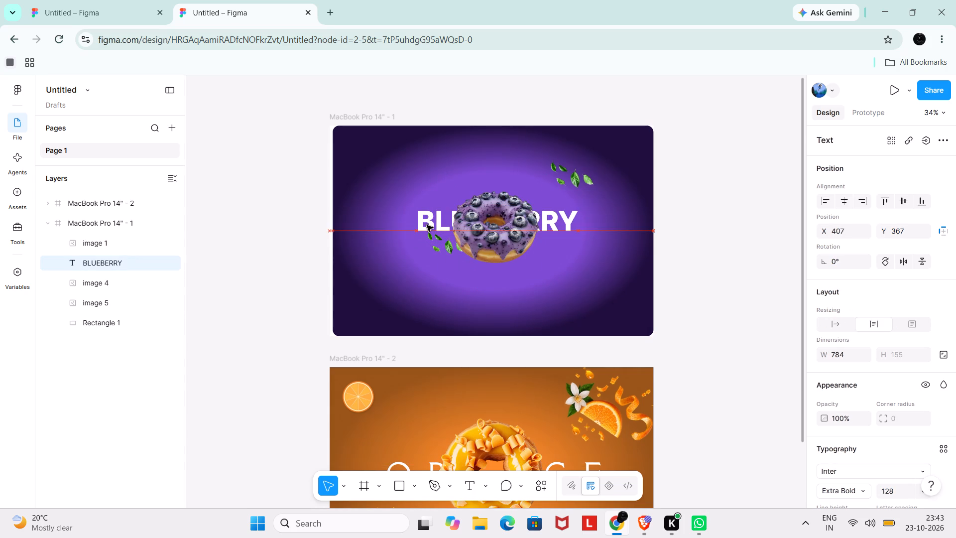
{"action": "left_click_drag", "start_coordinate": [427, 225], "coordinate": [428, 226]}
Move the lower-left leaf image out toward the enlarged banner's lower-left corner.
{"action": "left_click_drag", "start_coordinate": [438, 252], "coordinate": [372, 298]}
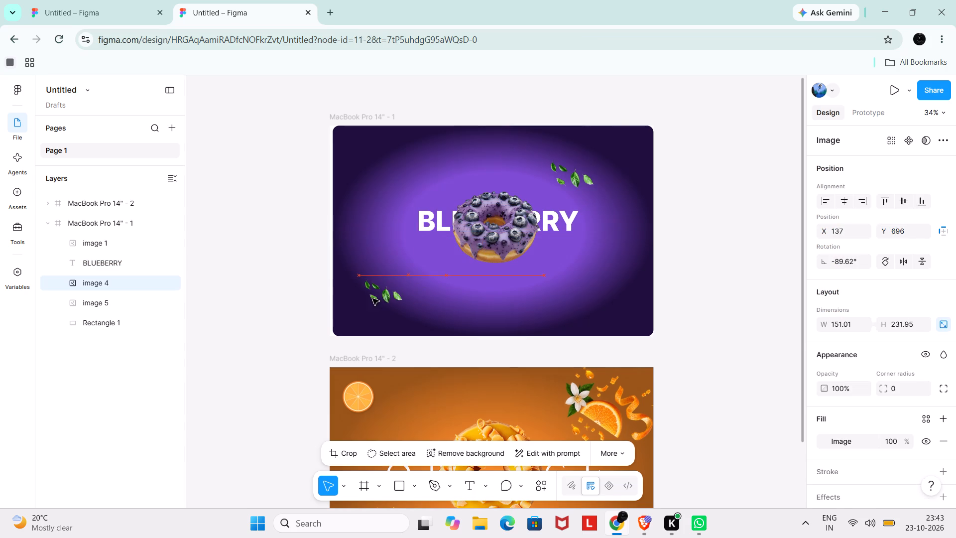
{"action": "left_click_drag", "start_coordinate": [372, 298], "coordinate": [369, 298]}
Move the upper-right leaf image toward the banner's upper-right corner at about X 1092, Y 69 and enlarge it to about 222 × 341.
{"action": "left_click_drag", "start_coordinate": [584, 175], "coordinate": [595, 165]}
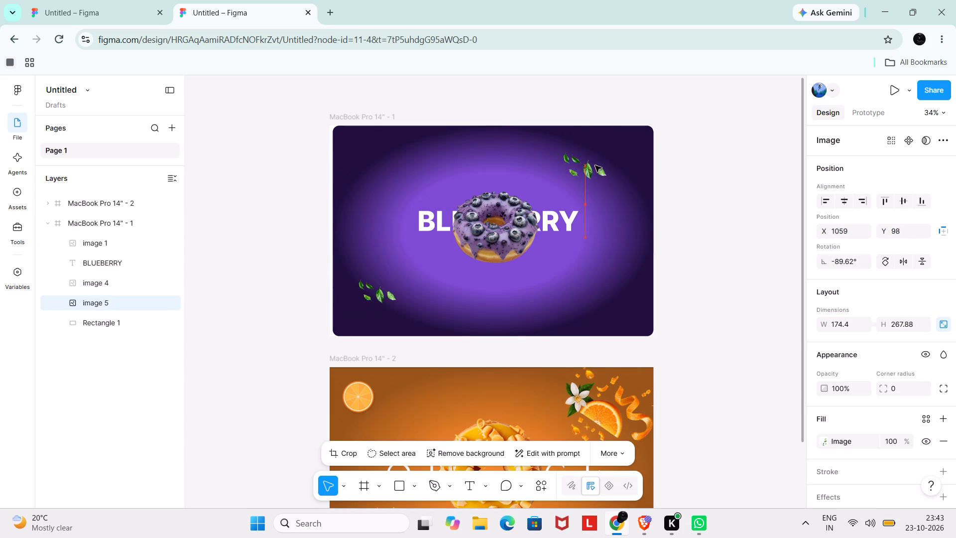
{"action": "left_click_drag", "start_coordinate": [595, 165], "coordinate": [604, 160]}
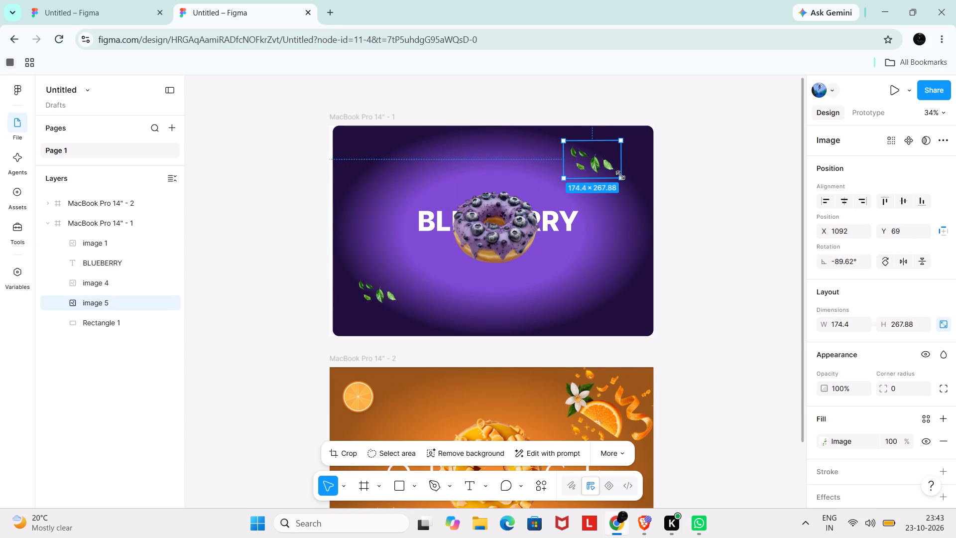
{"action": "left_click_drag", "start_coordinate": [620, 175], "coordinate": [628, 188]}
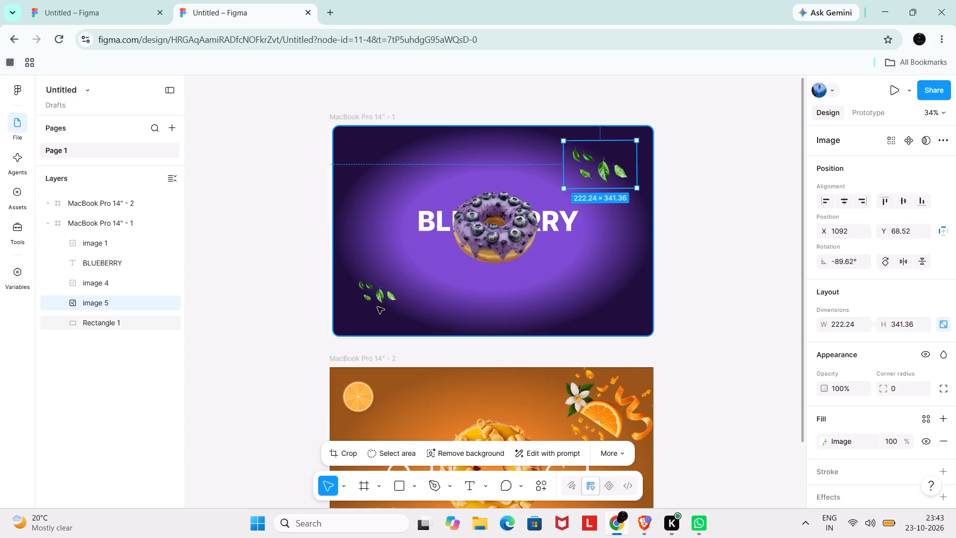
Enlarge the lower-left leaf image to about 199 × 306.
{"action": "left_click", "coordinate": [377, 307]}
{"action": "left_click_drag", "start_coordinate": [404, 307], "coordinate": [414, 317]}
{"action": "left_click", "coordinate": [390, 301]}
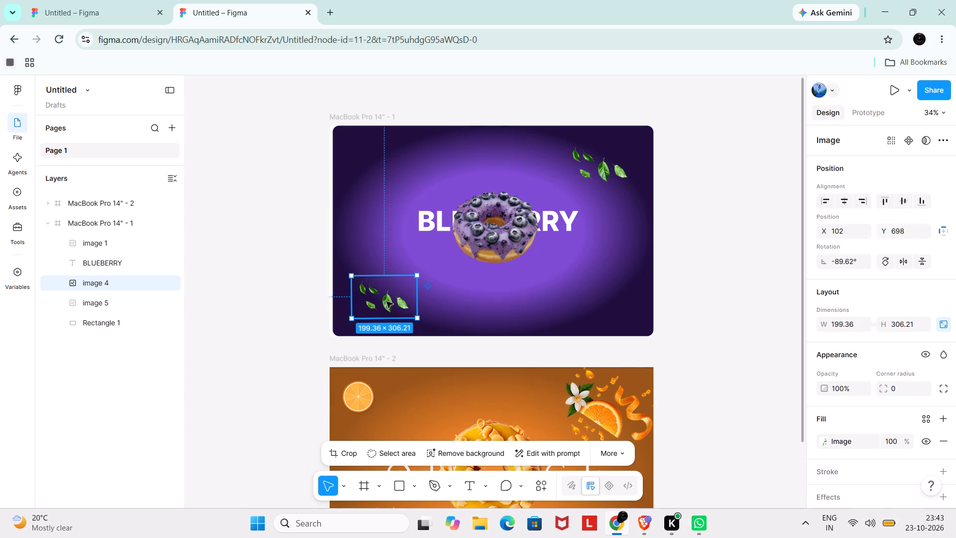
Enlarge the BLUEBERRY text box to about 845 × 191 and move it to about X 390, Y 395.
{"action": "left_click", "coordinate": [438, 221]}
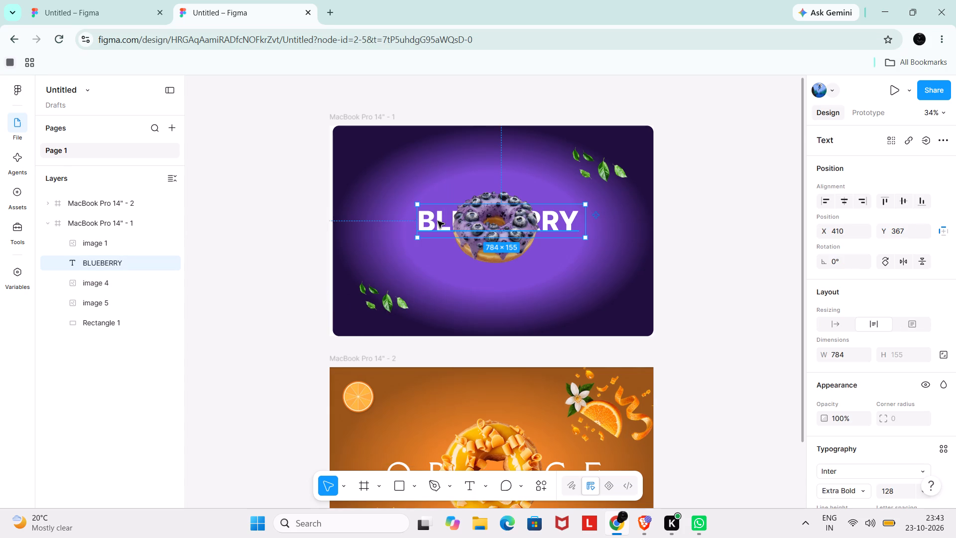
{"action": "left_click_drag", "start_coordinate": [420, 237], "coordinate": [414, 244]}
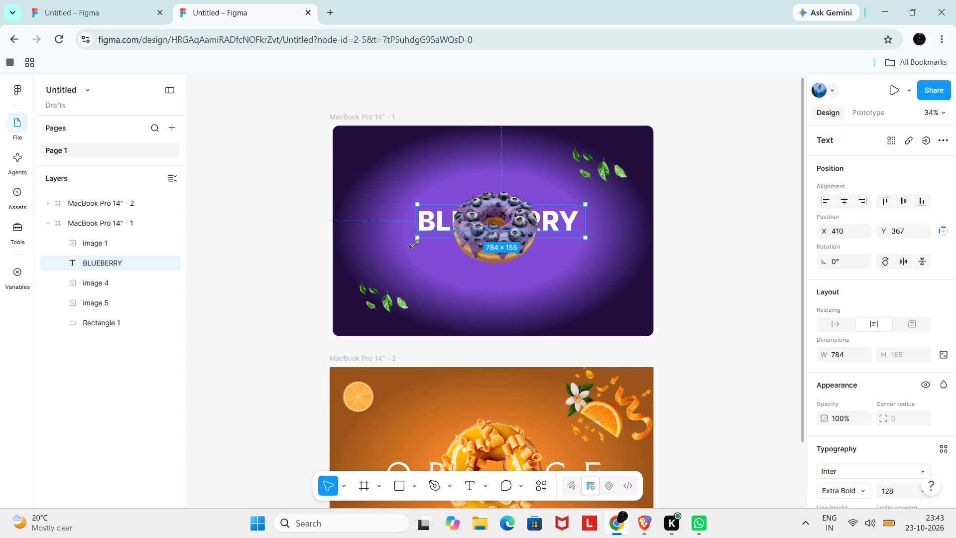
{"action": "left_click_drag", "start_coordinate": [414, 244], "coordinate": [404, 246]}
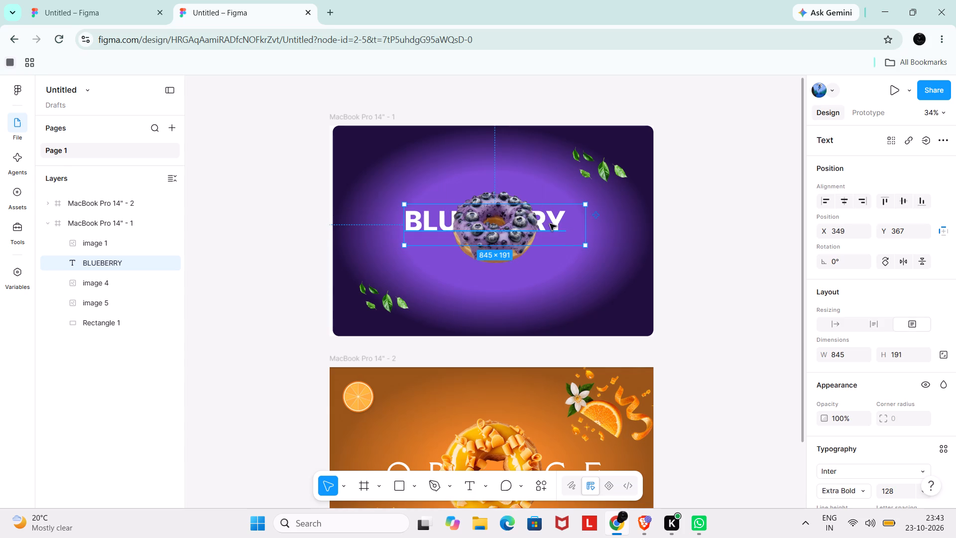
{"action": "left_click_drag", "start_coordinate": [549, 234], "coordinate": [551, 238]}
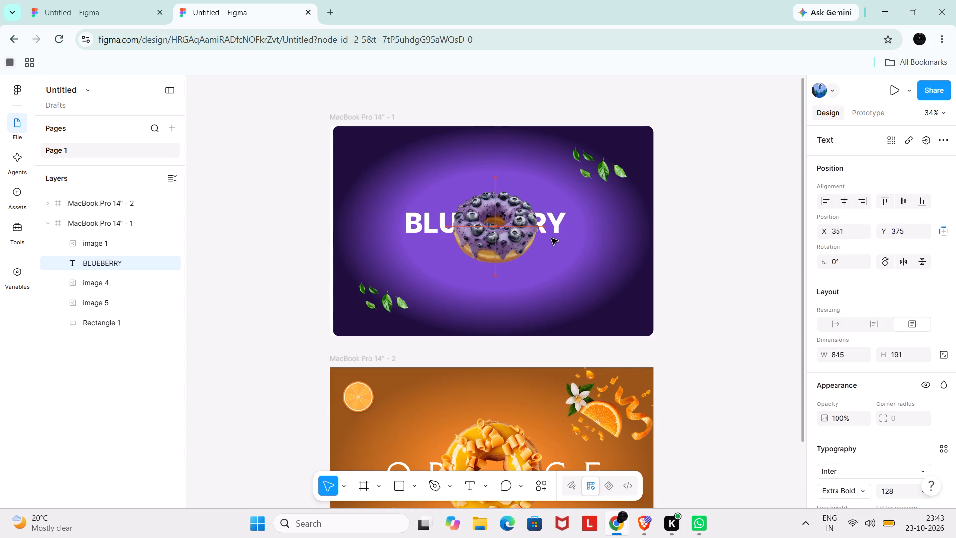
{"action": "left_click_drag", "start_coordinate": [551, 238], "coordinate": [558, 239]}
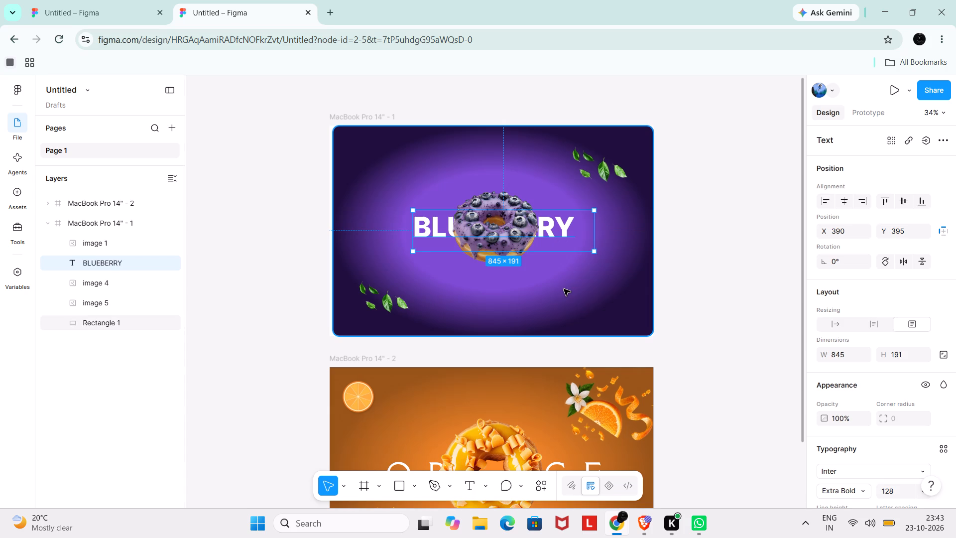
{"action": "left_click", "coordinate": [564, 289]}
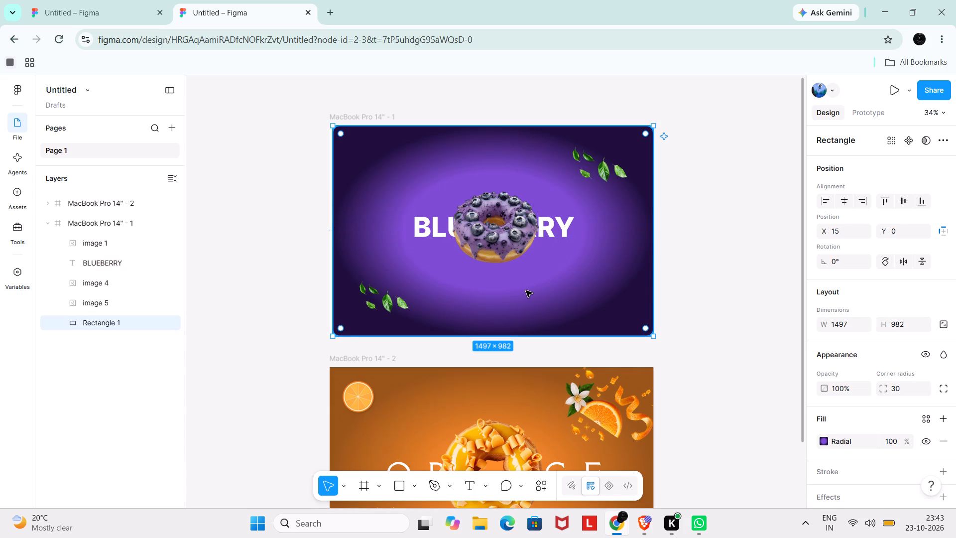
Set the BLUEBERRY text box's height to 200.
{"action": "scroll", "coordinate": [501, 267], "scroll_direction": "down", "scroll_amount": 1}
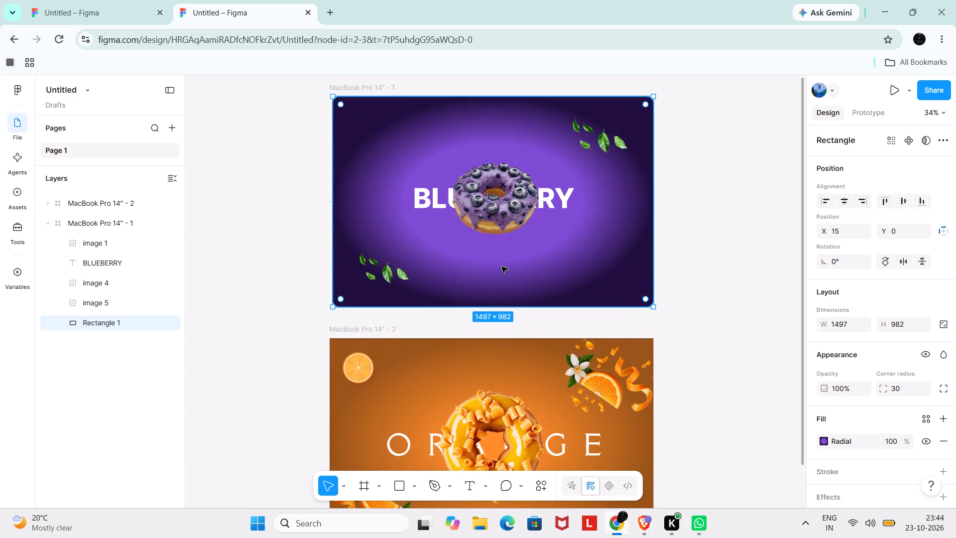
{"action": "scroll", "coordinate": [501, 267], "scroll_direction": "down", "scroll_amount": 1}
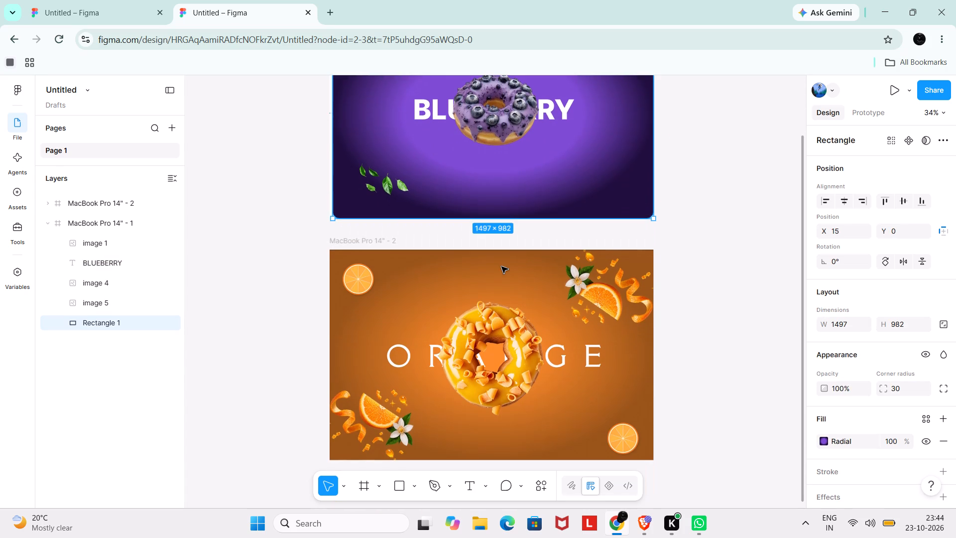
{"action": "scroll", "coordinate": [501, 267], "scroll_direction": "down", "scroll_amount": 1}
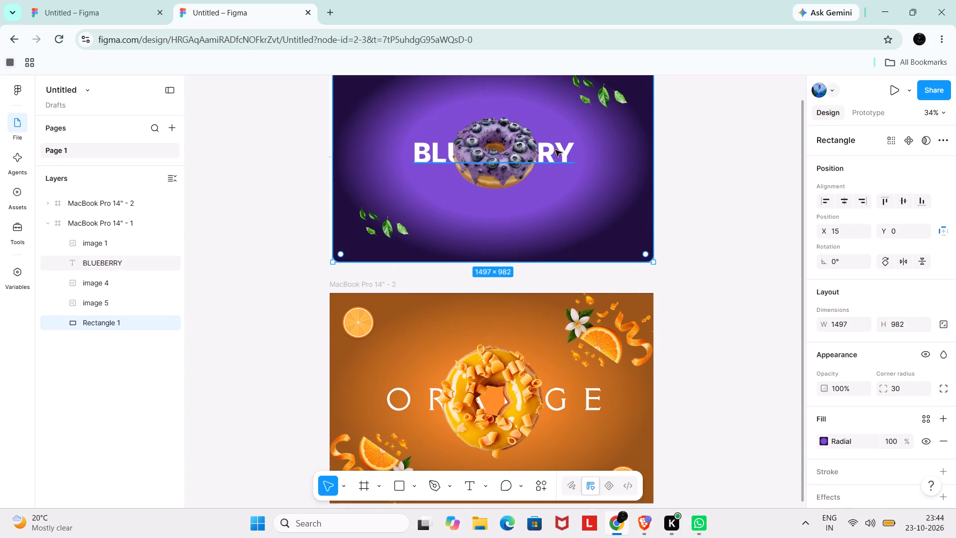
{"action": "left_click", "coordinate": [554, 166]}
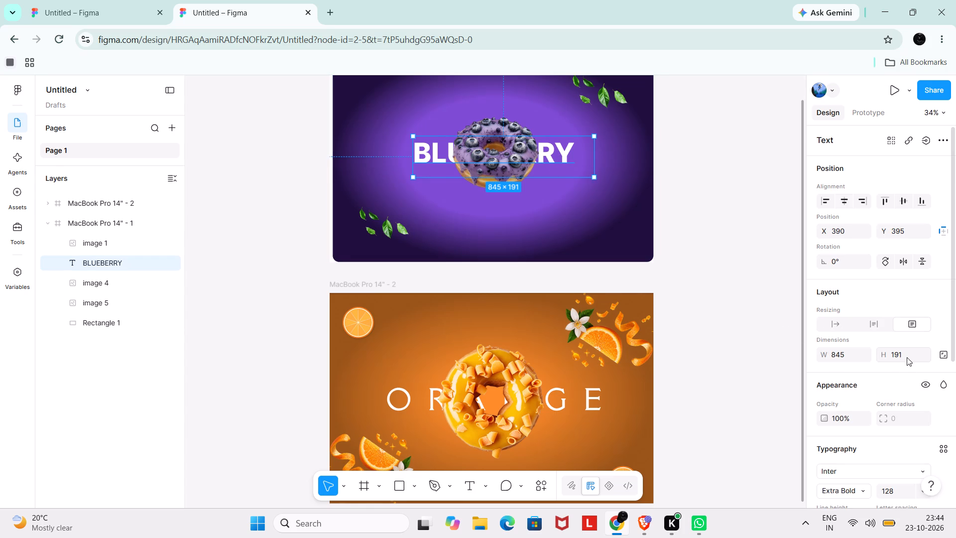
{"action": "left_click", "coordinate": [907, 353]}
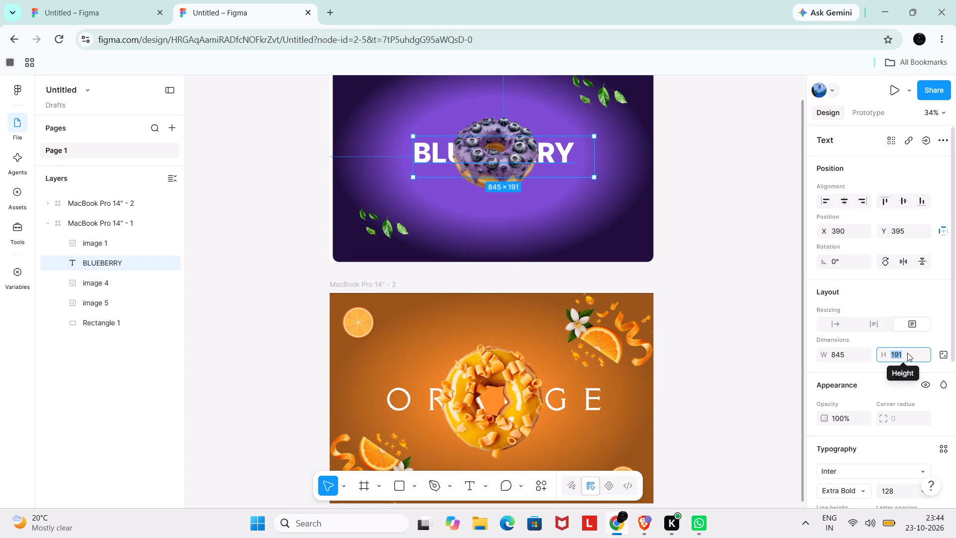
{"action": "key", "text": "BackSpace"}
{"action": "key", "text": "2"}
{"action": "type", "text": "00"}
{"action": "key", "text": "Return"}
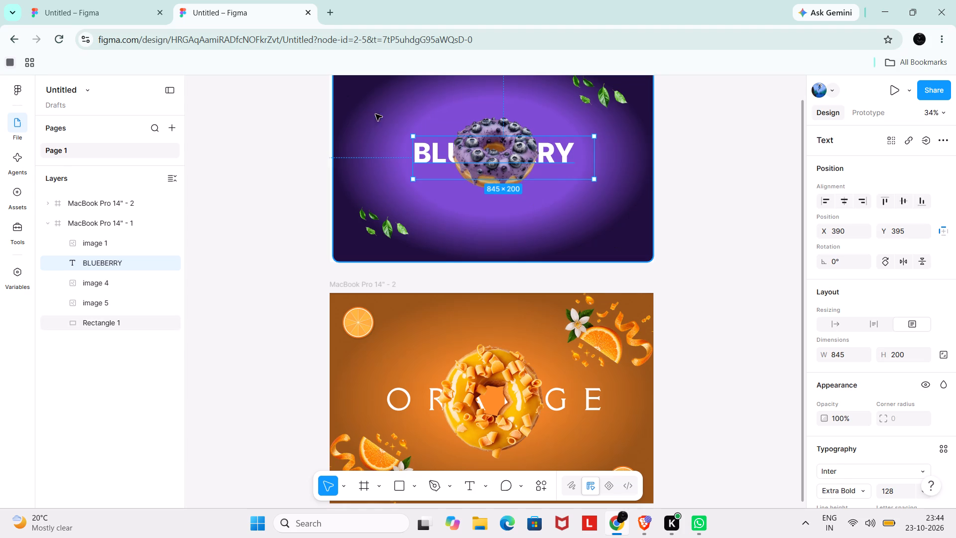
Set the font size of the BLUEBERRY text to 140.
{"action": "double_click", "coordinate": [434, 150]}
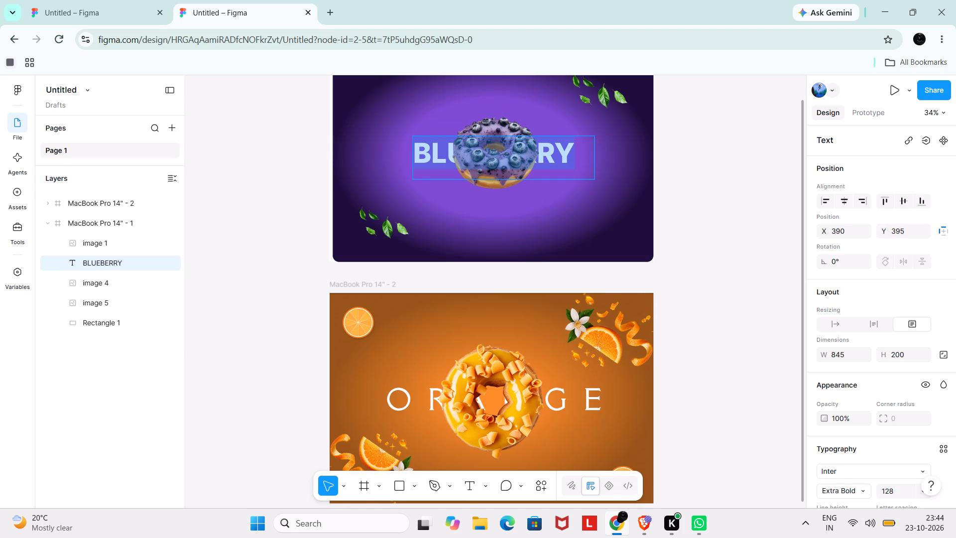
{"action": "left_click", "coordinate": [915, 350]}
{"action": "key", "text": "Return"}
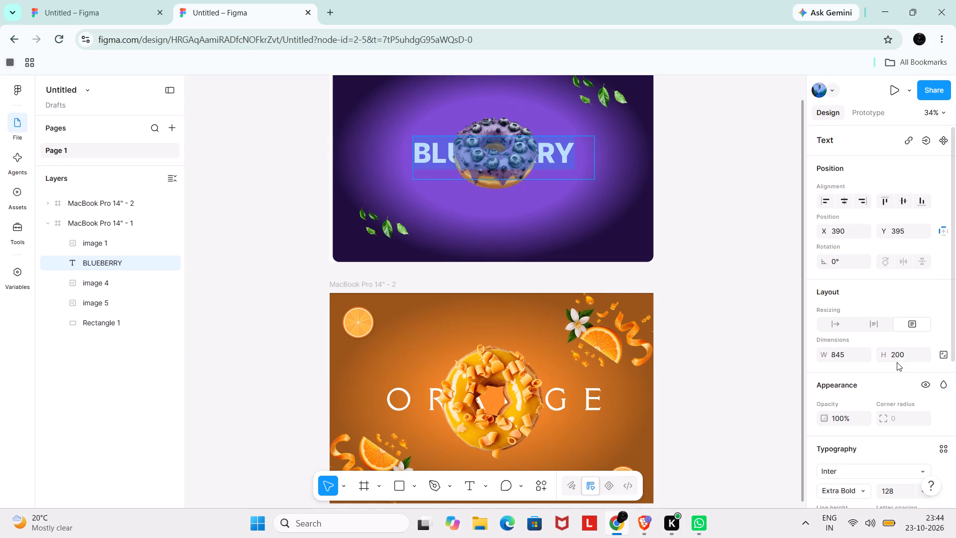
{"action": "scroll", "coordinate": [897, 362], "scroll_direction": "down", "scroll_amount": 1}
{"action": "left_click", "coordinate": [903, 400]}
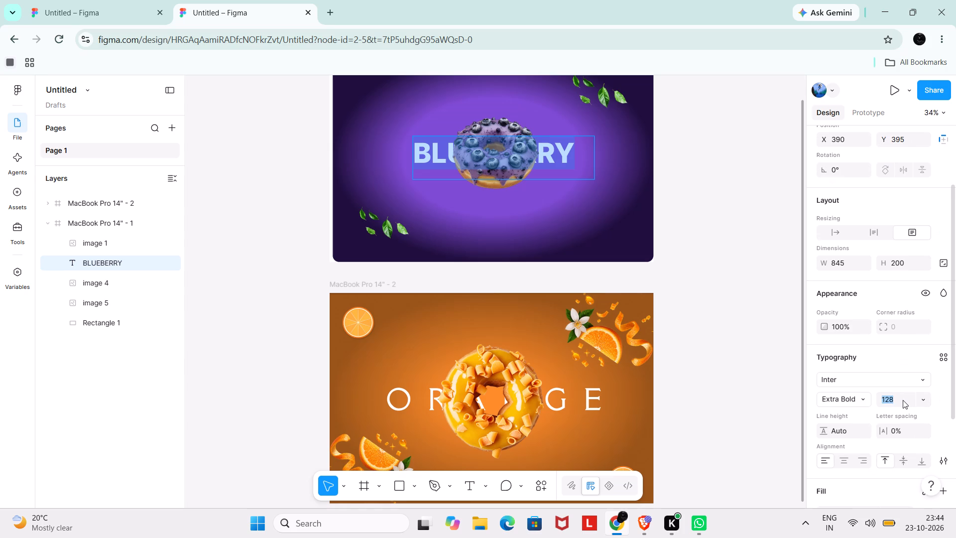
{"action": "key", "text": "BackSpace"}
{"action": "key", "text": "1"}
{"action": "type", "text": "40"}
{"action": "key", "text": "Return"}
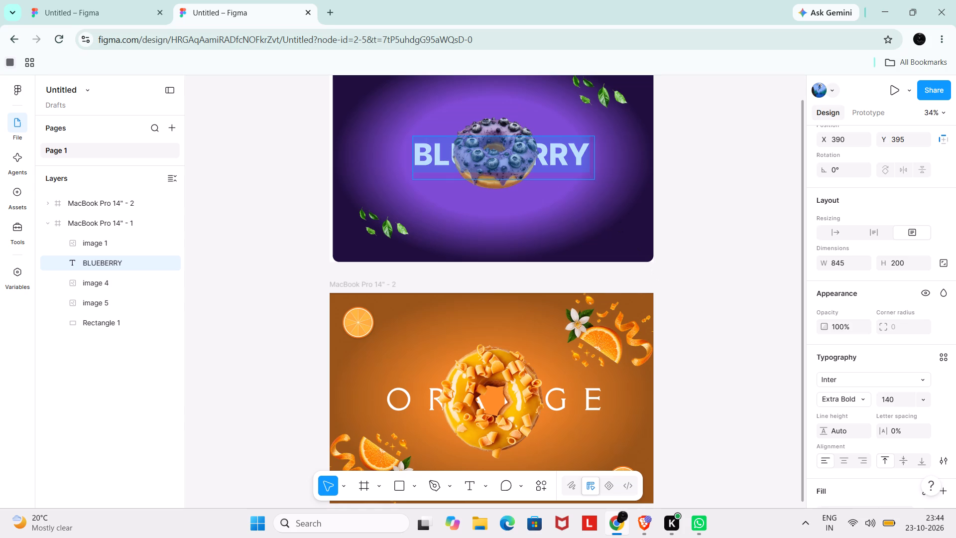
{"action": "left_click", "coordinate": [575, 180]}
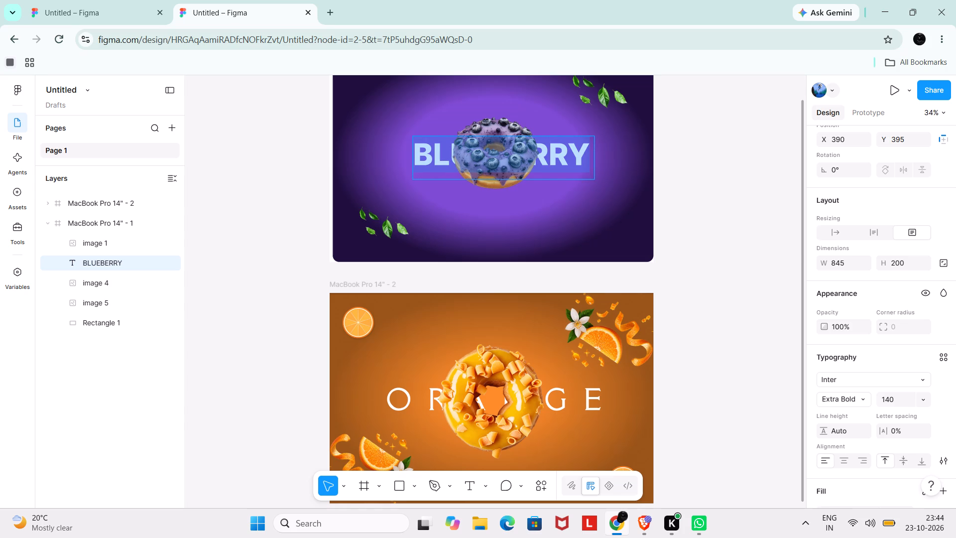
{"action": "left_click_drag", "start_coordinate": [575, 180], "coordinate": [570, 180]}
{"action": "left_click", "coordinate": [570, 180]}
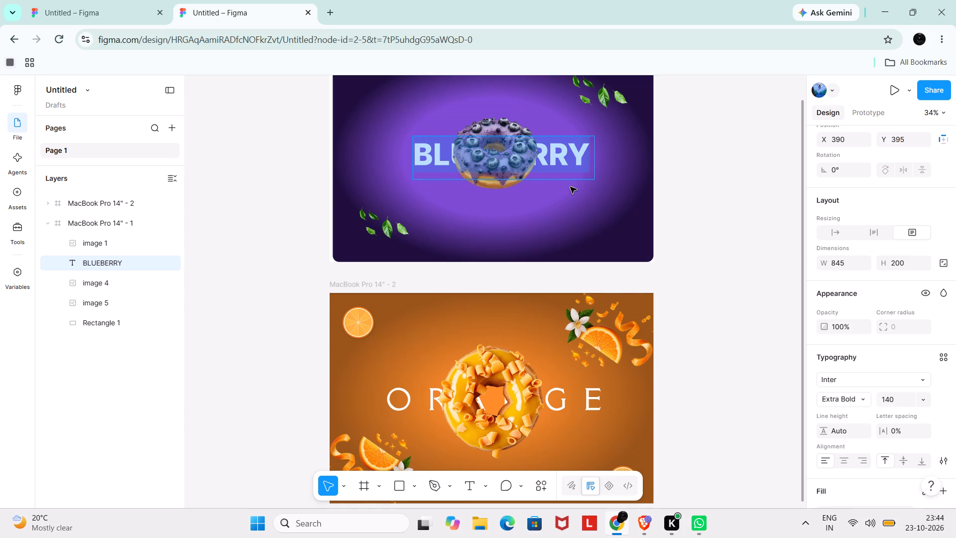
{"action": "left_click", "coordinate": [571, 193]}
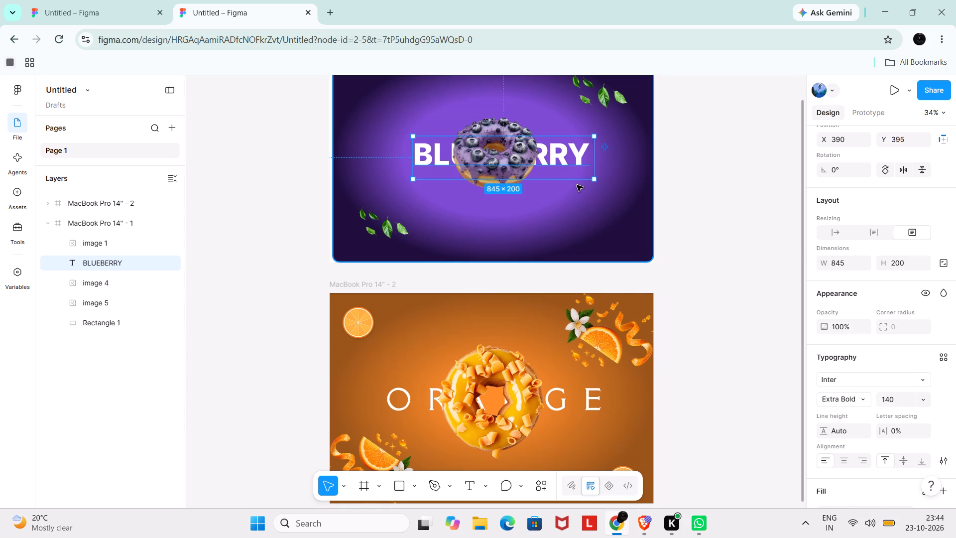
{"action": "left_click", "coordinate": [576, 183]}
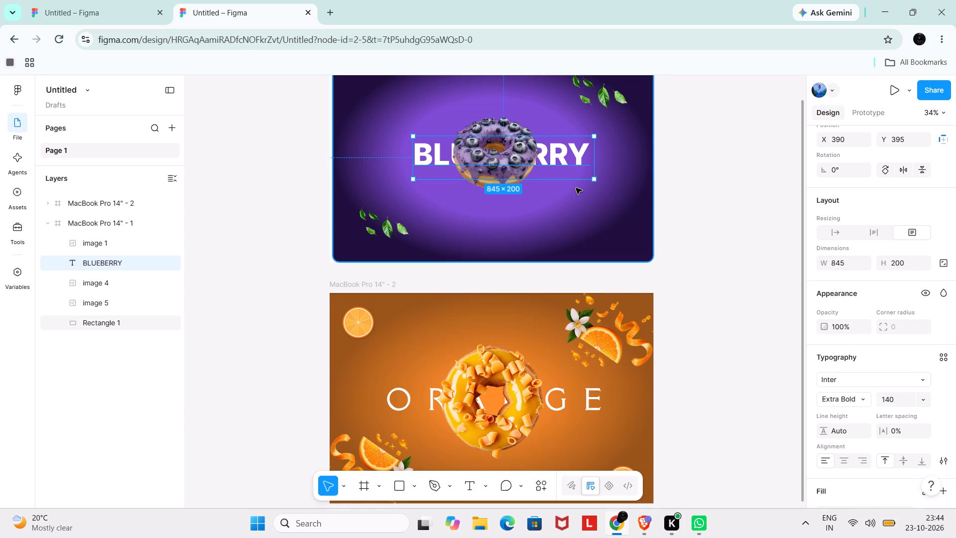
Shift the purple gradient background rectangle to about X 15, Y 4.
{"action": "left_click", "coordinate": [576, 187]}
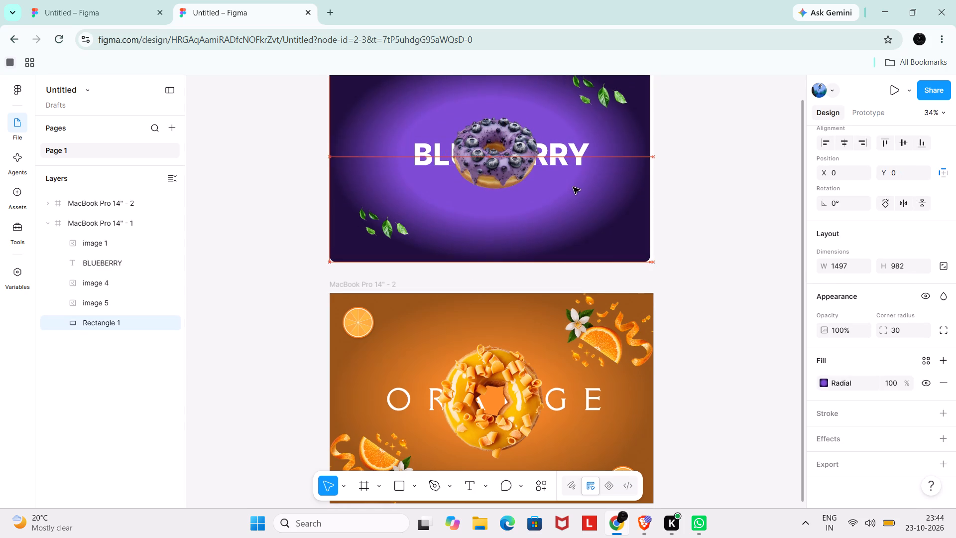
{"action": "left_click", "coordinate": [574, 189]}
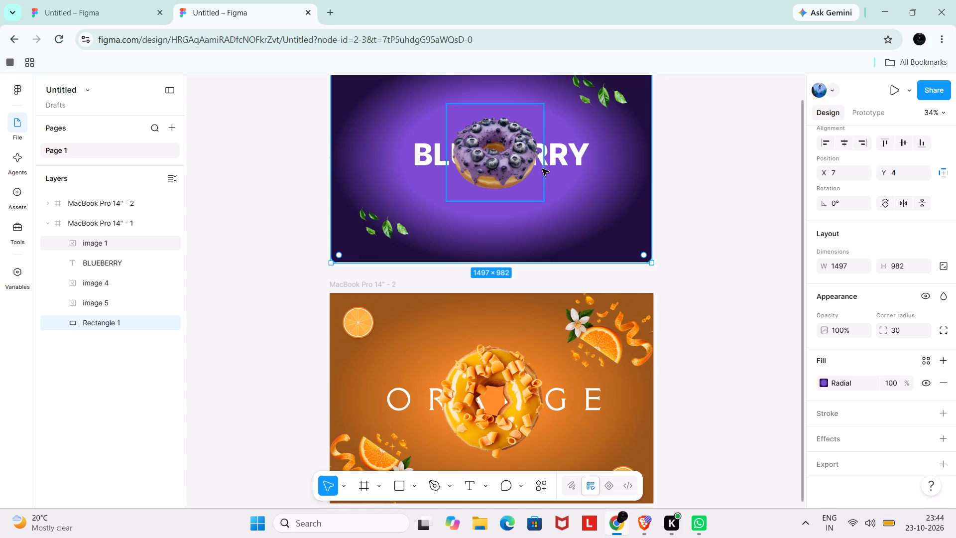
{"action": "left_click", "coordinate": [563, 159]}
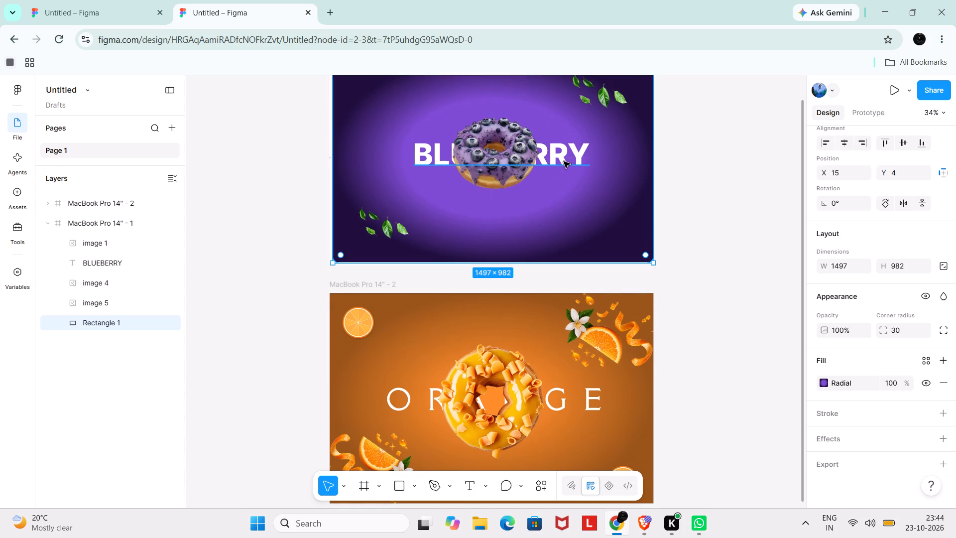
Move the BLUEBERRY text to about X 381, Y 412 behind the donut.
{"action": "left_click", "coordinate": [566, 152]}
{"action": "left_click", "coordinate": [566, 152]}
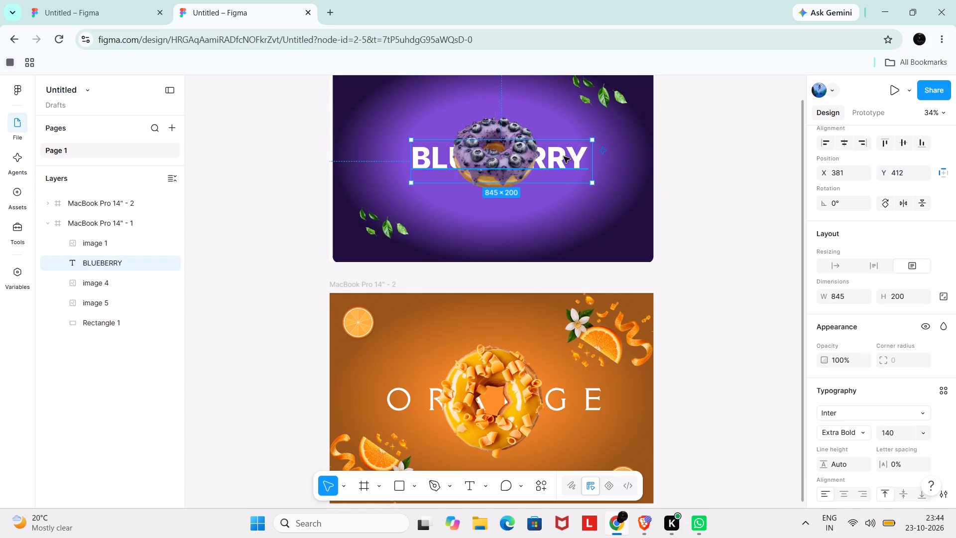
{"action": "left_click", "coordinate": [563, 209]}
Replace the BLUEBERRY text in the purple banner with a pasted copy of the orange banner's ORANGE text.
{"action": "scroll", "coordinate": [563, 209], "scroll_direction": "down", "scroll_amount": 1}
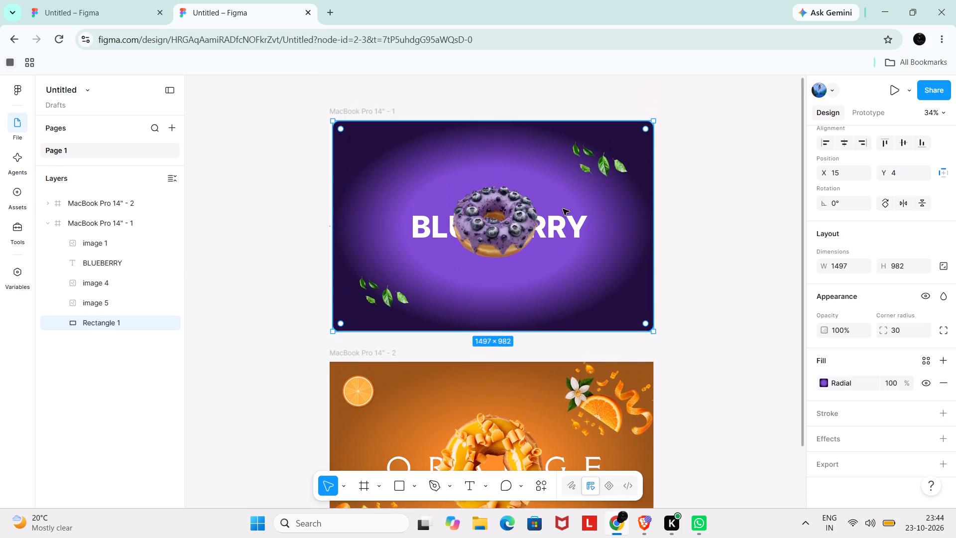
{"action": "scroll", "coordinate": [563, 209], "scroll_direction": "down", "scroll_amount": 1}
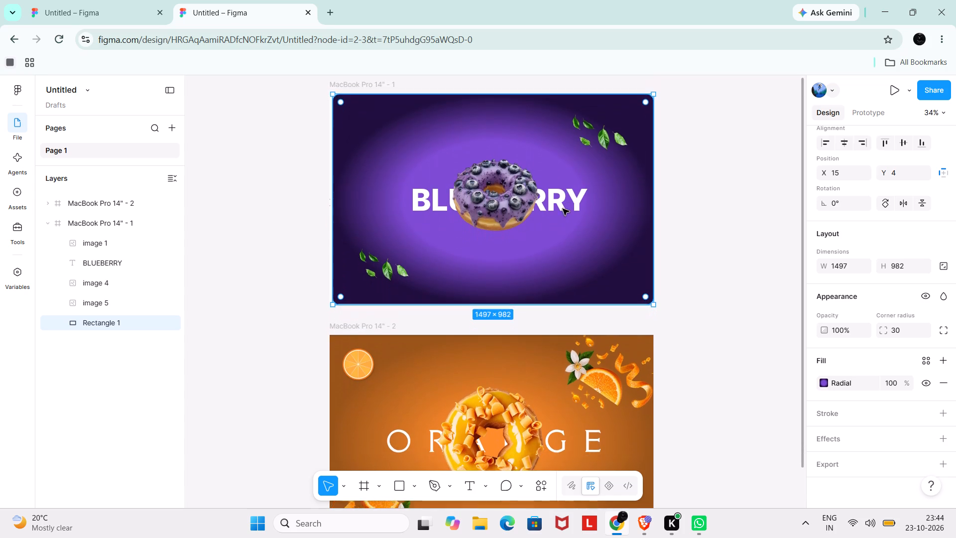
{"action": "scroll", "coordinate": [563, 209], "scroll_direction": "down", "scroll_amount": 5}
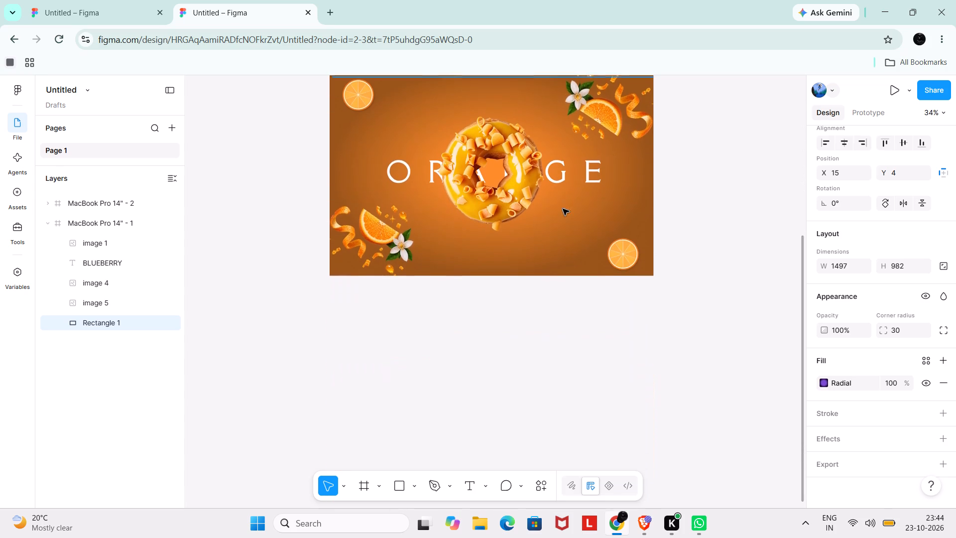
{"action": "scroll", "coordinate": [563, 209], "scroll_direction": "down", "scroll_amount": 1}
{"action": "scroll", "coordinate": [477, 203], "scroll_direction": "up", "scroll_amount": 1}
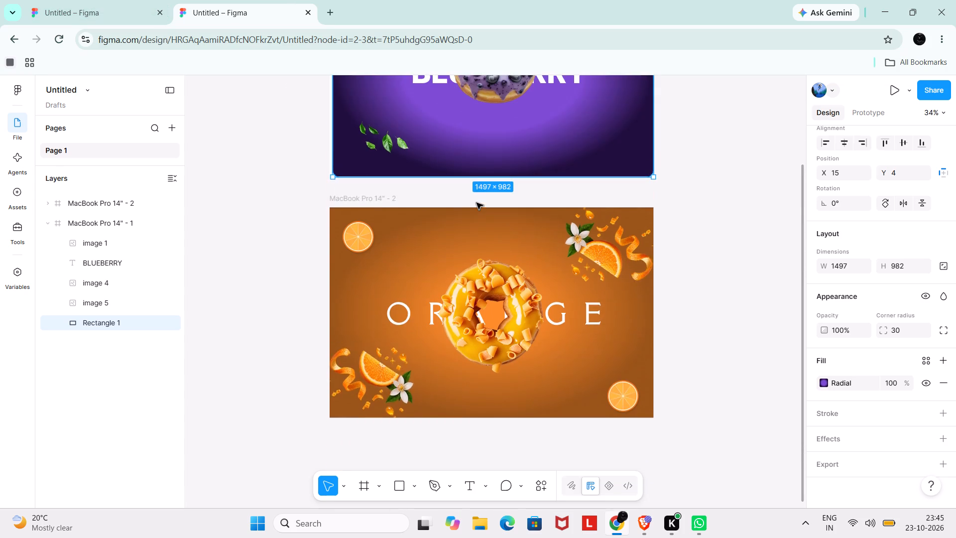
{"action": "scroll", "coordinate": [477, 203], "scroll_direction": "up", "scroll_amount": 3}
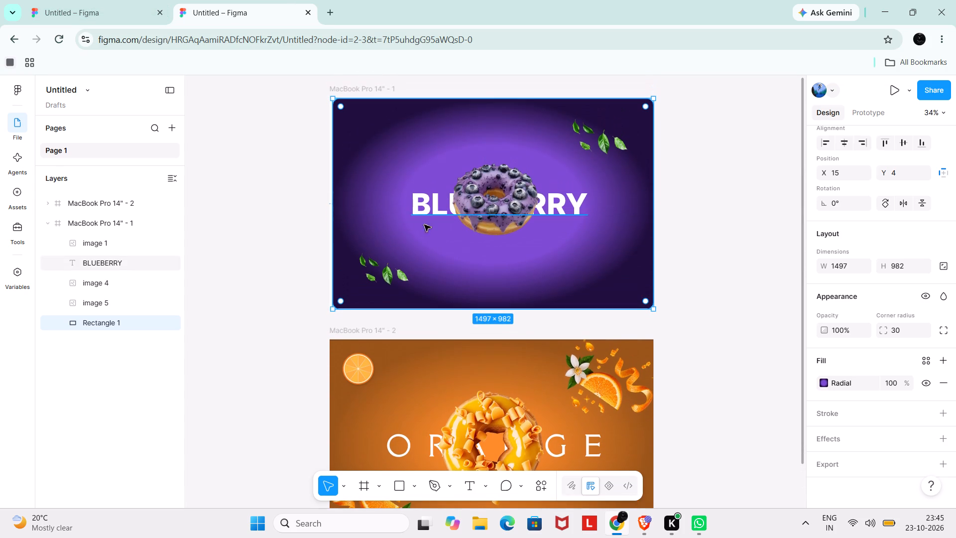
{"action": "left_click", "coordinate": [411, 447]}
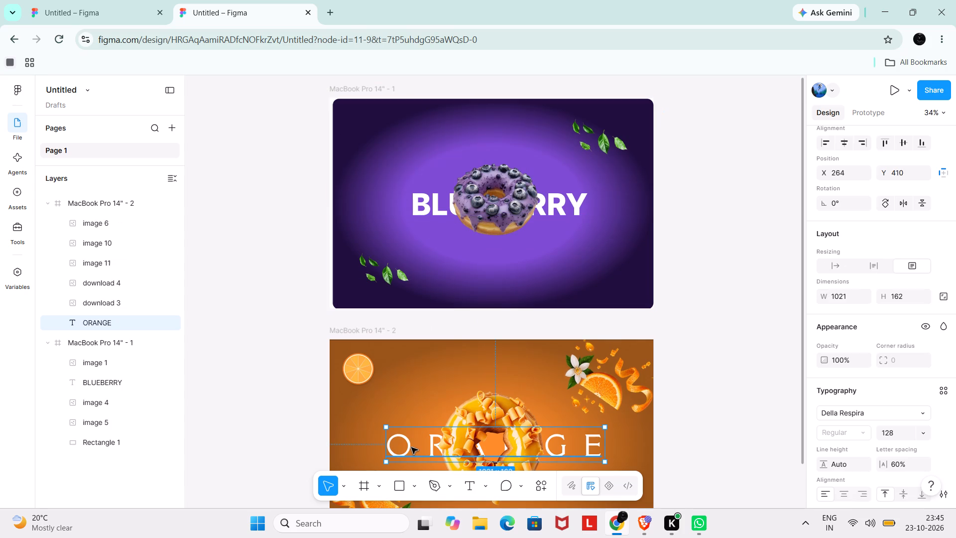
{"action": "key", "text": "ctrl+c"}
{"action": "left_click", "coordinate": [436, 211]}
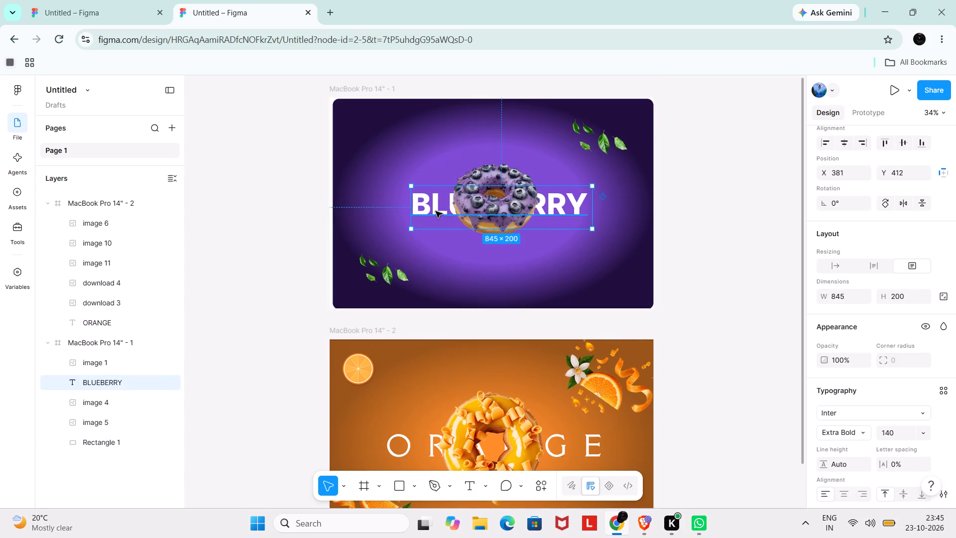
{"action": "key", "text": "Delete"}
{"action": "key", "text": "ctrl+v"}
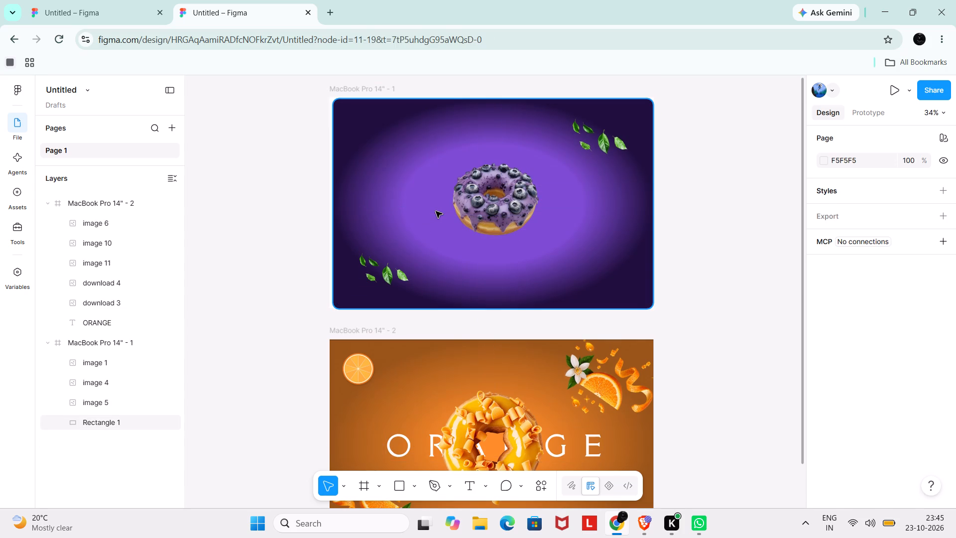
Move the pasted ORANGE text up over the blueberry donut in the purple banner, to about X 313, Y -748.
{"action": "key", "text": "Up"}
{"action": "key", "text": "Up"}
{"action": "key", "text": "Up"}
{"action": "key", "text": "Up"}
{"action": "key", "text": "Up"}
{"action": "key", "text": "Up"}
{"action": "key", "text": "Up"}
{"action": "key", "text": "Up"}
{"action": "key", "text": "Up"}
{"action": "key", "text": "Up"}
{"action": "key", "text": "Up"}
{"action": "key", "text": "Up"}
{"action": "key", "text": "Up"}
{"action": "key", "text": "Up"}
{"action": "key", "text": "Up"}
{"action": "key", "text": "Up"}
{"action": "key", "text": "Up"}
{"action": "key", "text": "Up"}
{"action": "key", "text": "Up"}
{"action": "key", "text": "Up"}
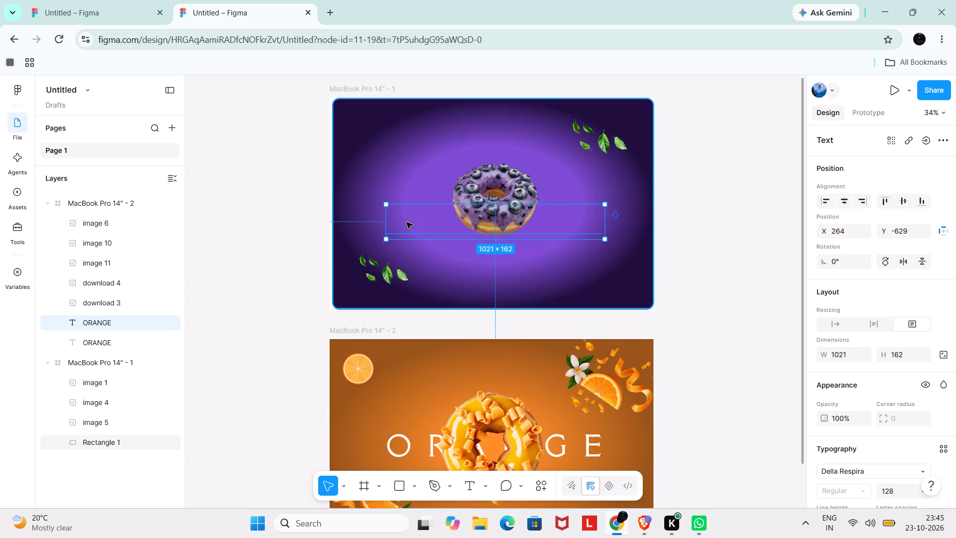
{"action": "left_click_drag", "start_coordinate": [406, 222], "coordinate": [417, 197]}
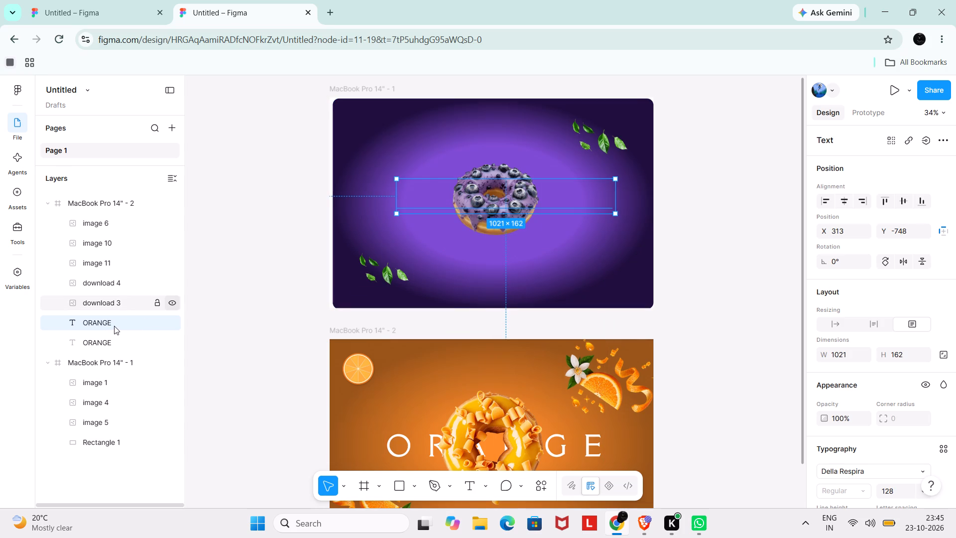
Move the pasted ORANGE text layer into the MacBook Pro 14" - 1 frame, directly beneath the donut layer image 1.
{"action": "left_click_drag", "start_coordinate": [114, 326], "coordinate": [144, 238]}
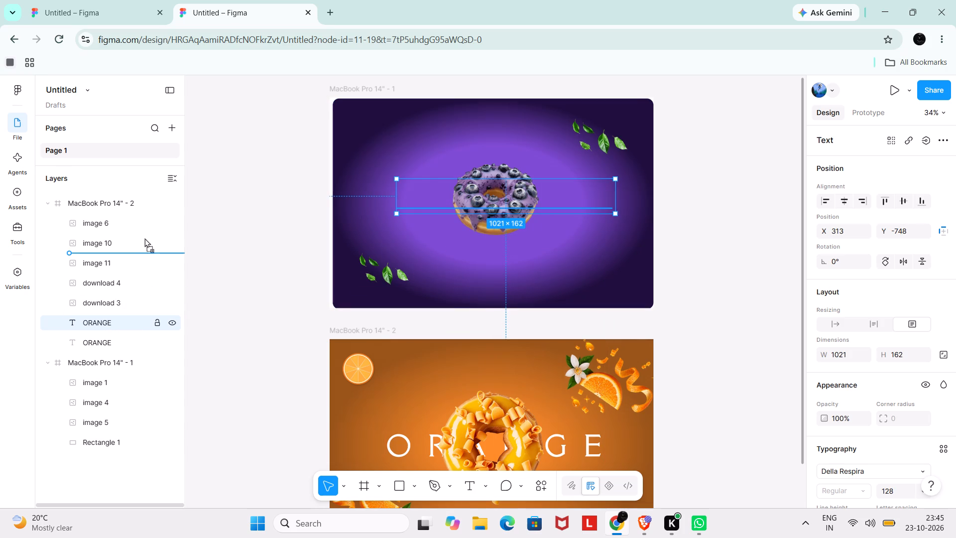
{"action": "left_click_drag", "start_coordinate": [144, 238], "coordinate": [124, 302]}
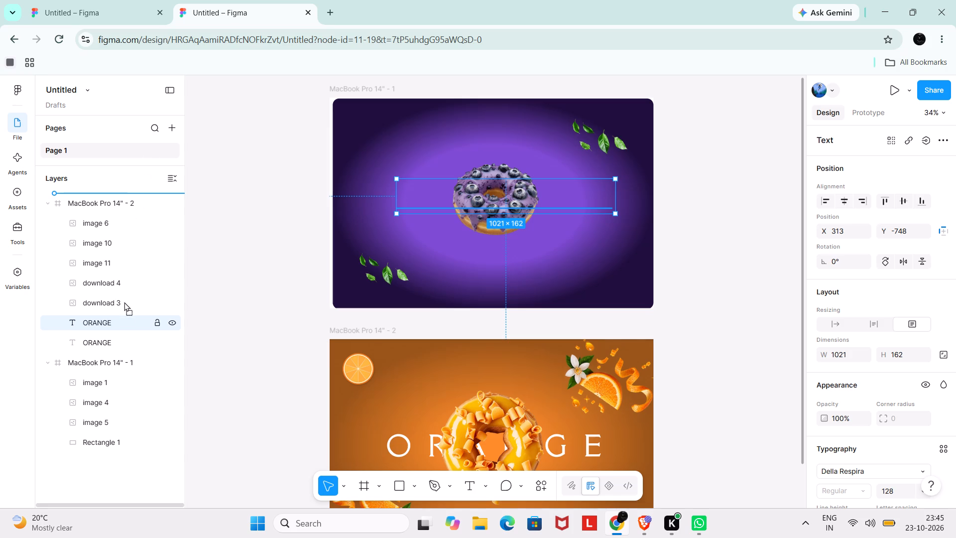
{"action": "left_click_drag", "start_coordinate": [124, 302], "coordinate": [126, 355]}
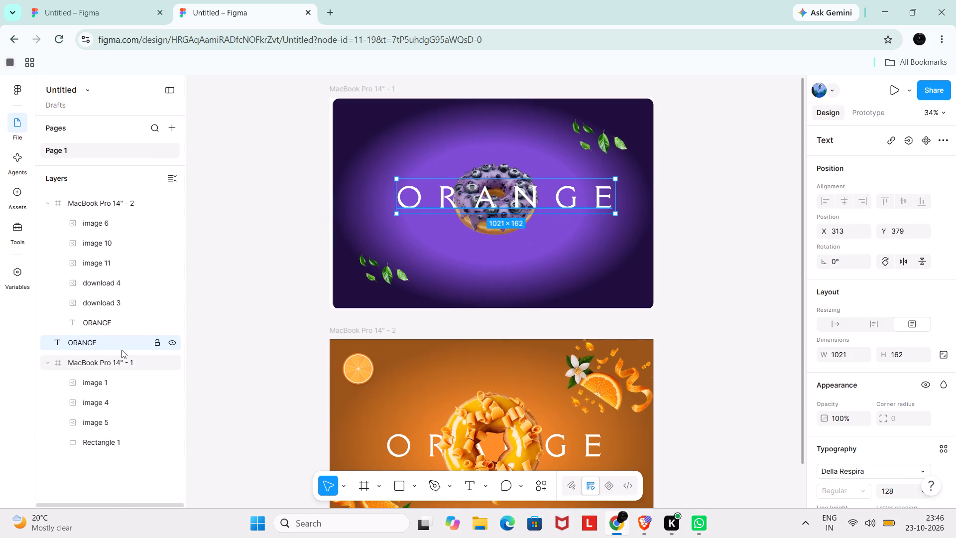
{"action": "left_click_drag", "start_coordinate": [121, 350], "coordinate": [117, 374]}
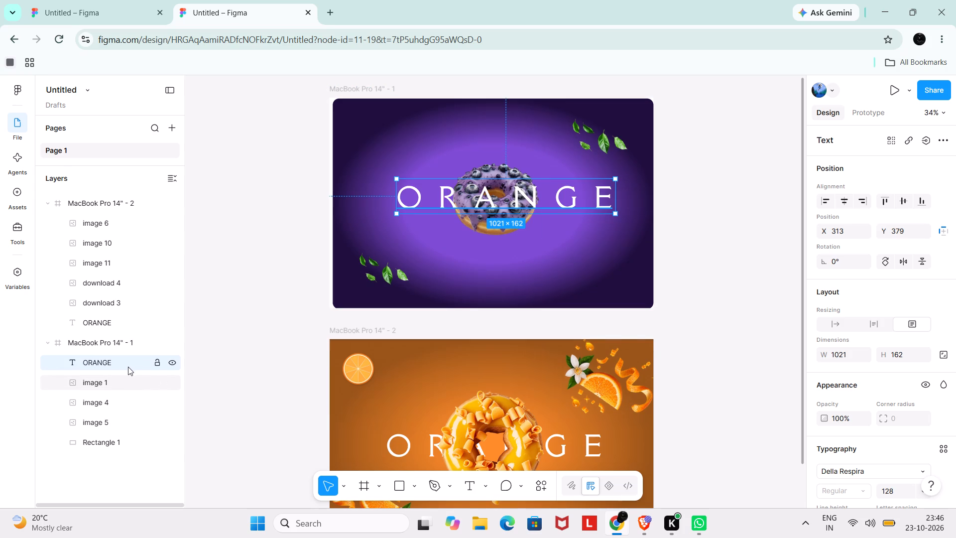
{"action": "left_click_drag", "start_coordinate": [128, 367], "coordinate": [125, 388]}
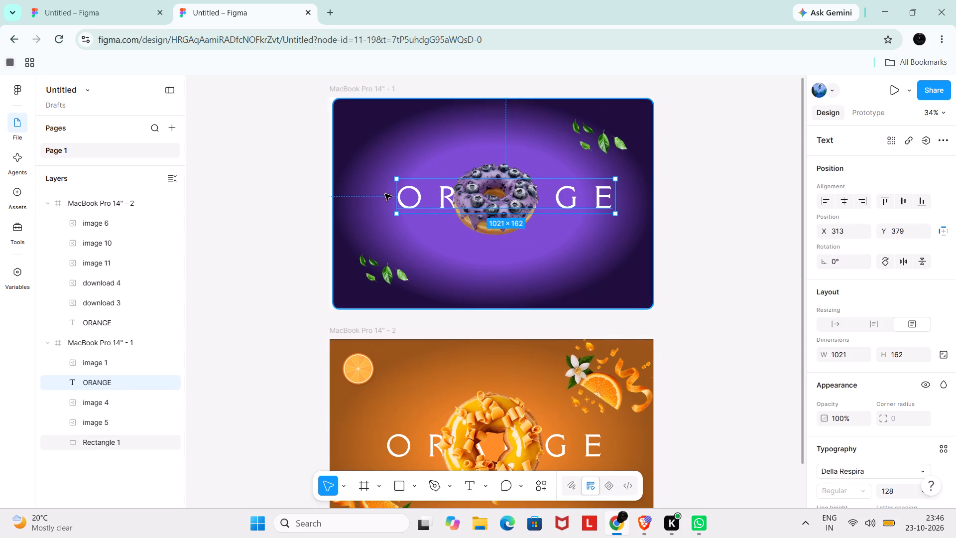
Replace the ORANGE wording in the purple banner with BLUE BERRY.
{"action": "left_click", "coordinate": [419, 202]}
{"action": "double_click", "coordinate": [419, 202]}
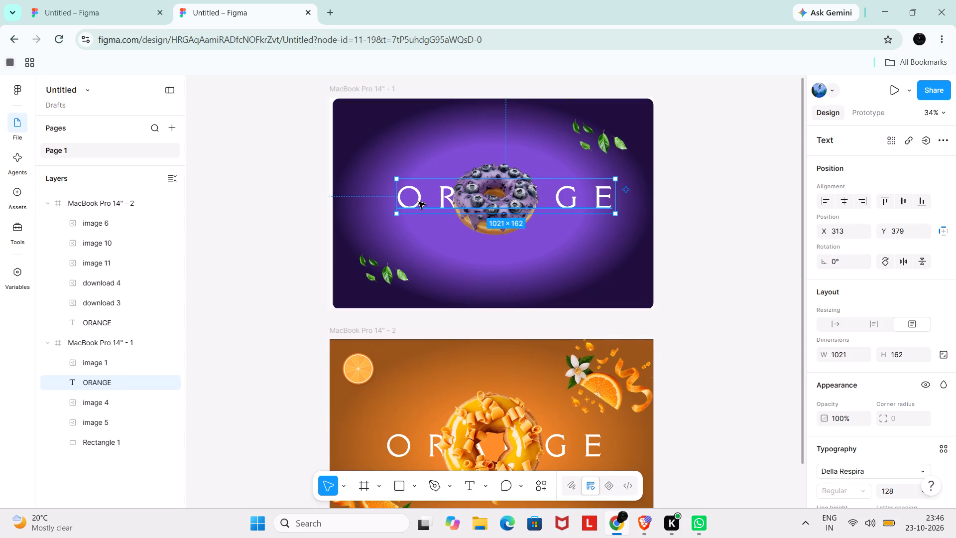
{"action": "key", "text": "BackSpace"}
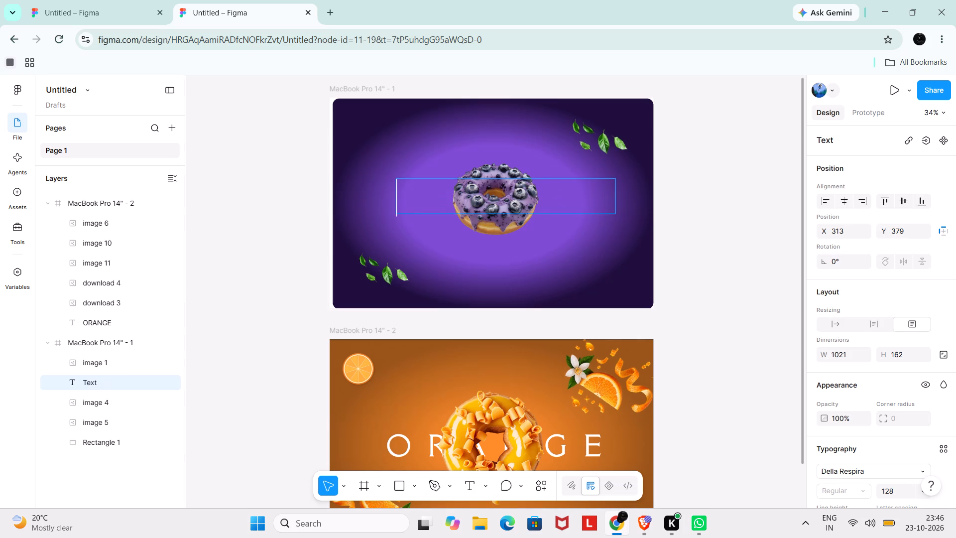
{"action": "type", "text": "BLUE"}
{"action": "key", "text": "space"}
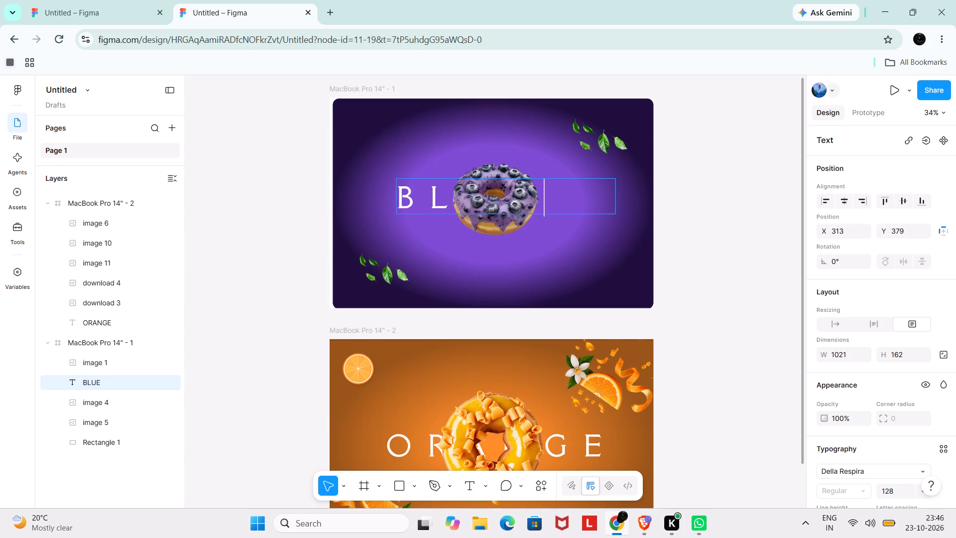
{"action": "type", "text": "BERRY"}
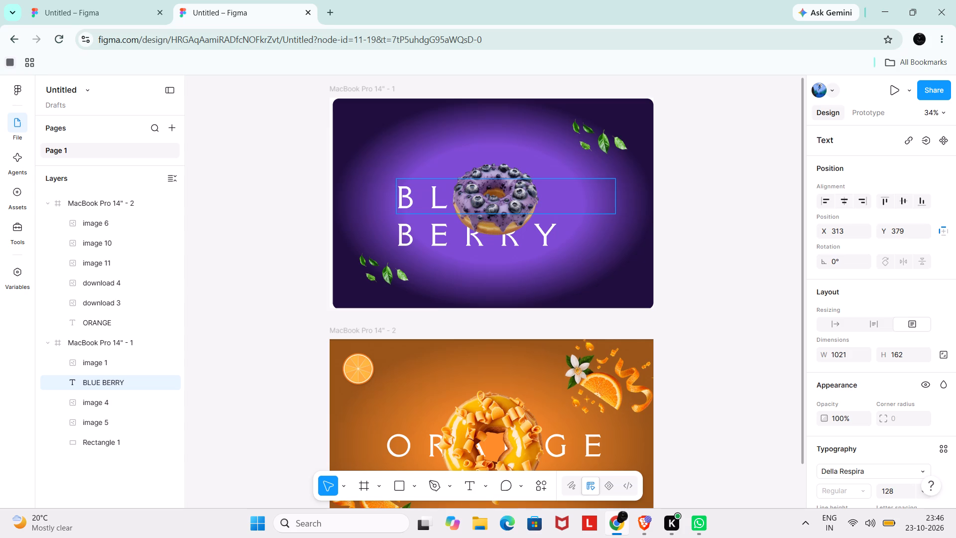
{"action": "left_click", "coordinate": [394, 197]}
{"action": "left_click", "coordinate": [604, 201]}
{"action": "double_click", "coordinate": [607, 200]}
{"action": "double_click", "coordinate": [615, 212]}
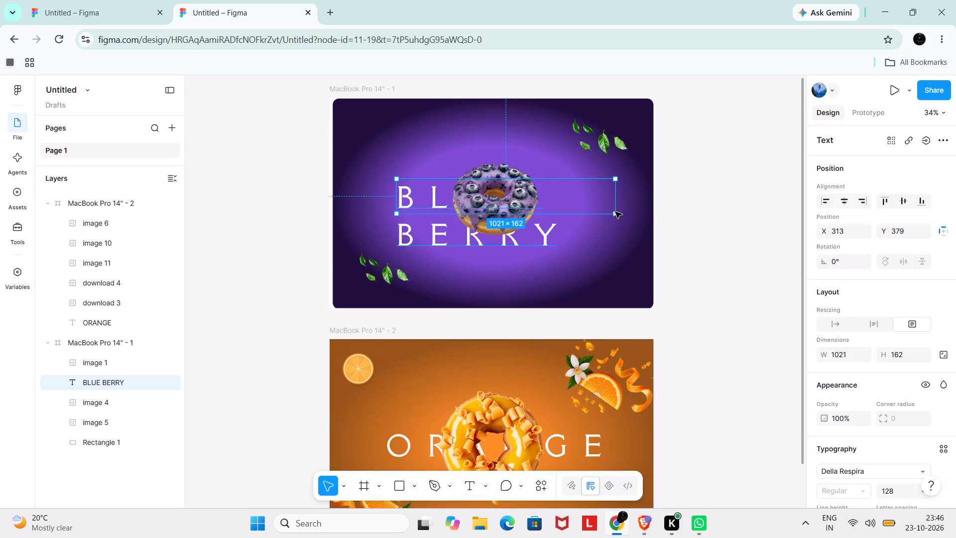
Resize the BLUE BERRY text box to about 1441 × 240, extending it nearly across the purple banner.
{"action": "left_click_drag", "start_coordinate": [616, 198], "coordinate": [649, 200]}
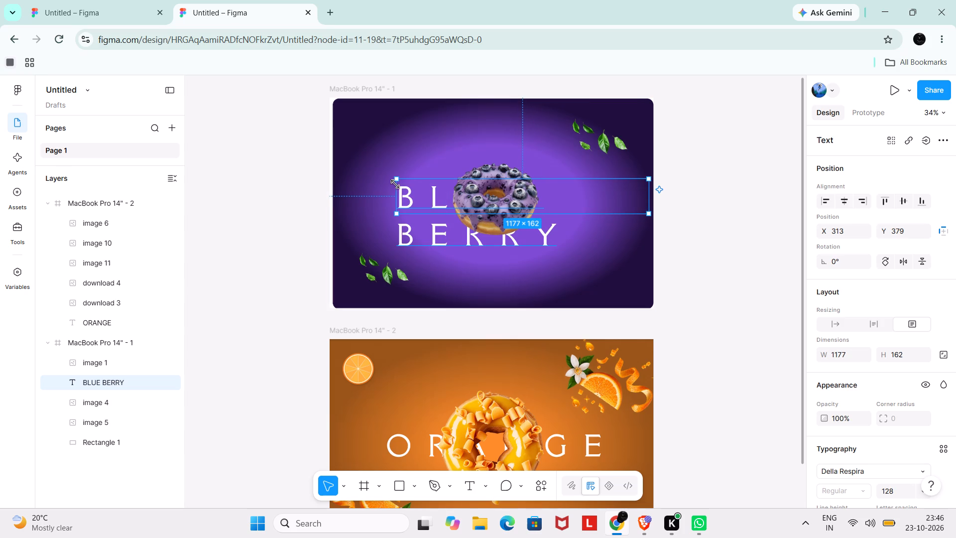
{"action": "left_click_drag", "start_coordinate": [400, 195], "coordinate": [340, 202]}
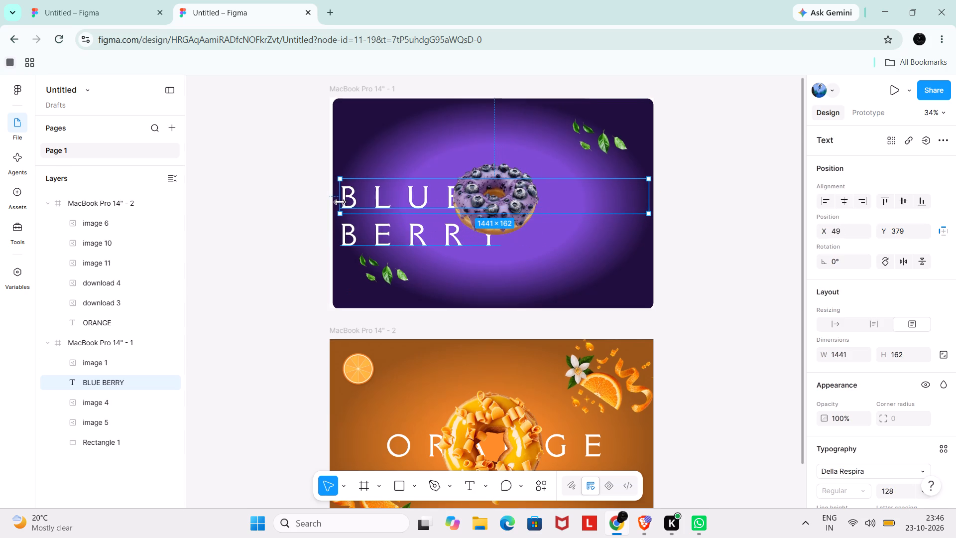
{"action": "left_click_drag", "start_coordinate": [340, 202], "coordinate": [340, 202]}
{"action": "left_click_drag", "start_coordinate": [453, 214], "coordinate": [462, 258]}
{"action": "left_click", "coordinate": [462, 258]}
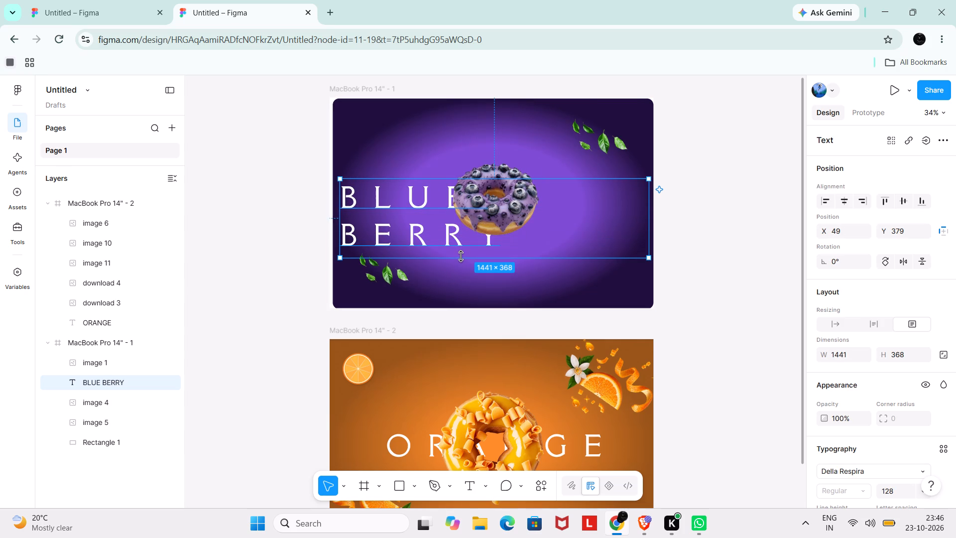
{"action": "left_click_drag", "start_coordinate": [461, 256], "coordinate": [470, 230]}
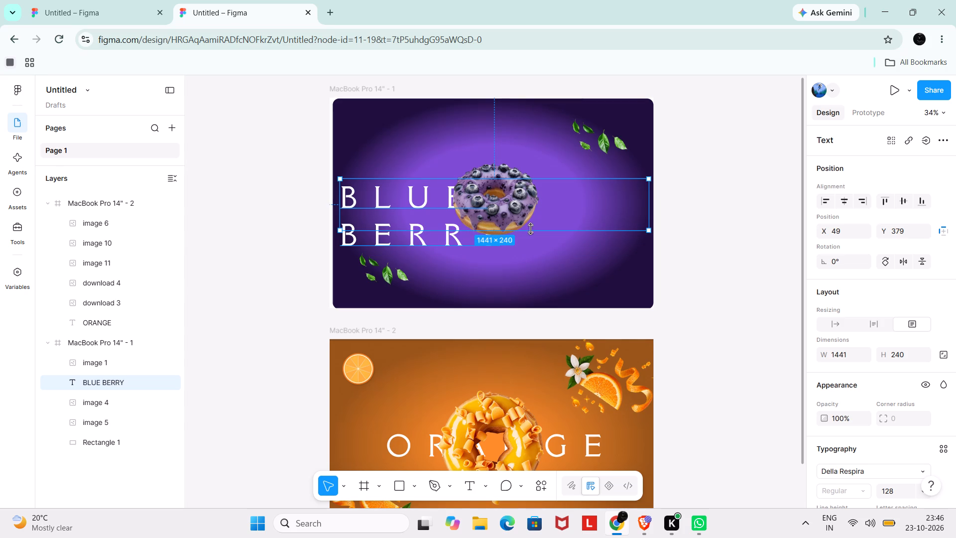
Set the font size of the BLUE BERRY text to 96.
{"action": "scroll", "coordinate": [899, 487], "scroll_direction": "down", "scroll_amount": 1}
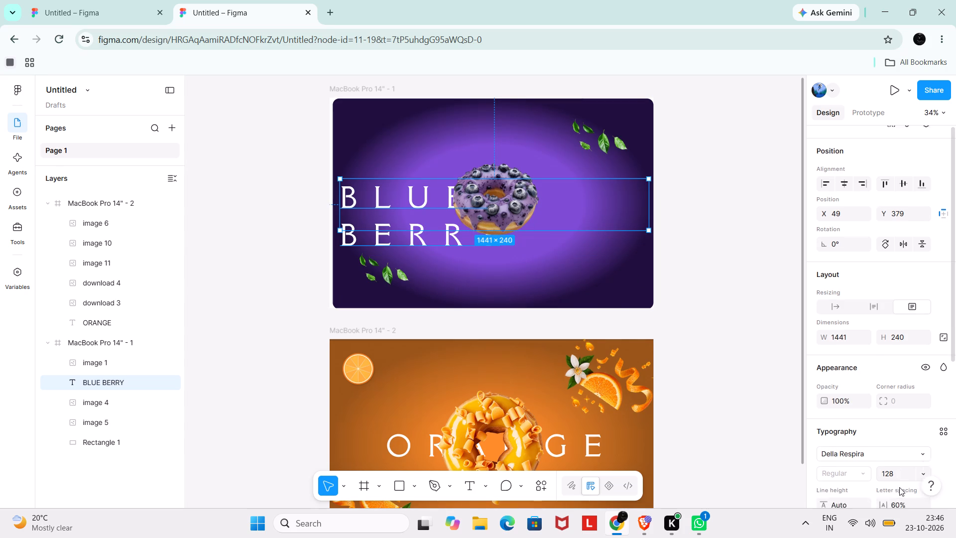
{"action": "scroll", "coordinate": [899, 487], "scroll_direction": "down", "scroll_amount": 1}
{"action": "left_click", "coordinate": [926, 448]}
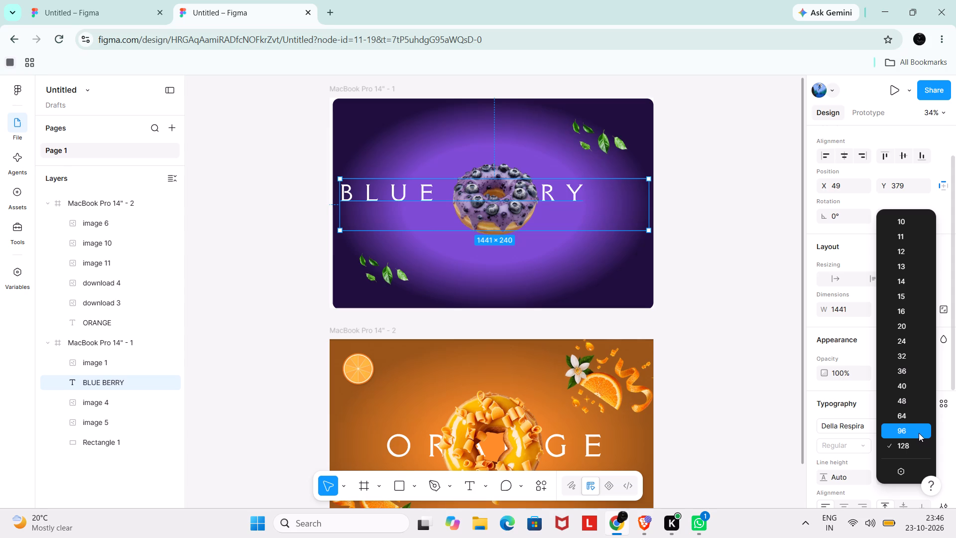
{"action": "left_click", "coordinate": [919, 433]}
Move the BLUE BERRY text to about X 223, Y 392 so it spreads across both sides of the donut.
{"action": "left_click_drag", "start_coordinate": [407, 202], "coordinate": [445, 208]}
{"action": "left_click", "coordinate": [445, 208]}
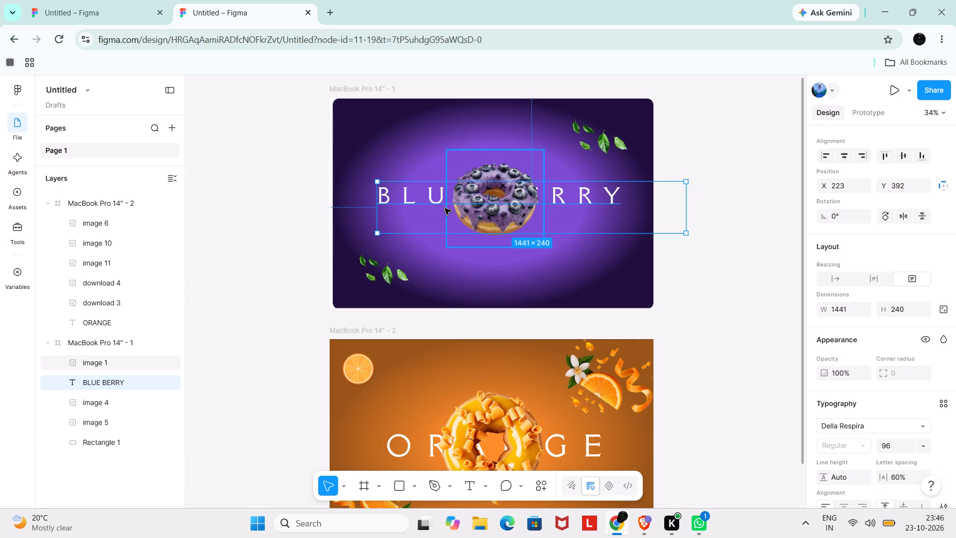
{"action": "left_click", "coordinate": [296, 272]}
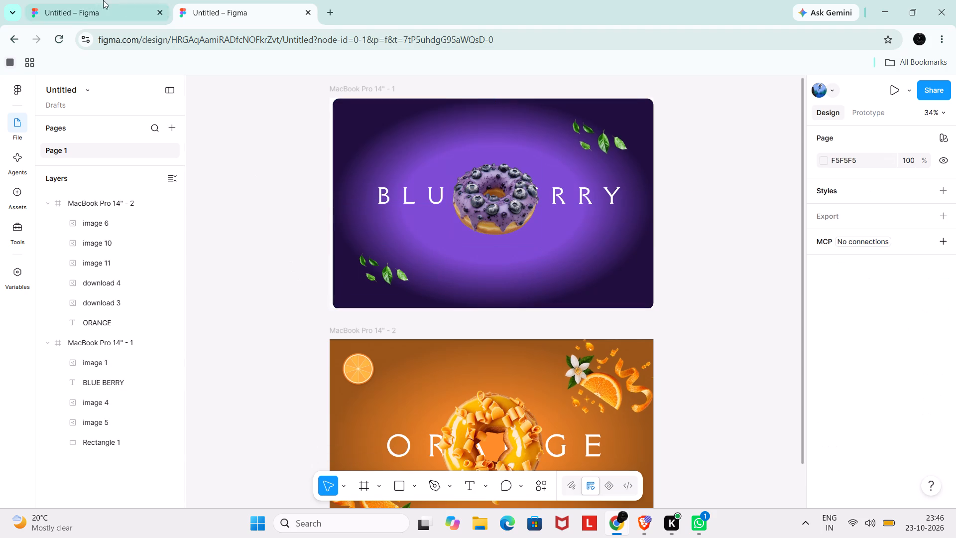
Copy the green donut frame MacBook Pro 14" - 3 from the other Figma file and paste it below the orange frame.
{"action": "left_click", "coordinate": [78, 0]}
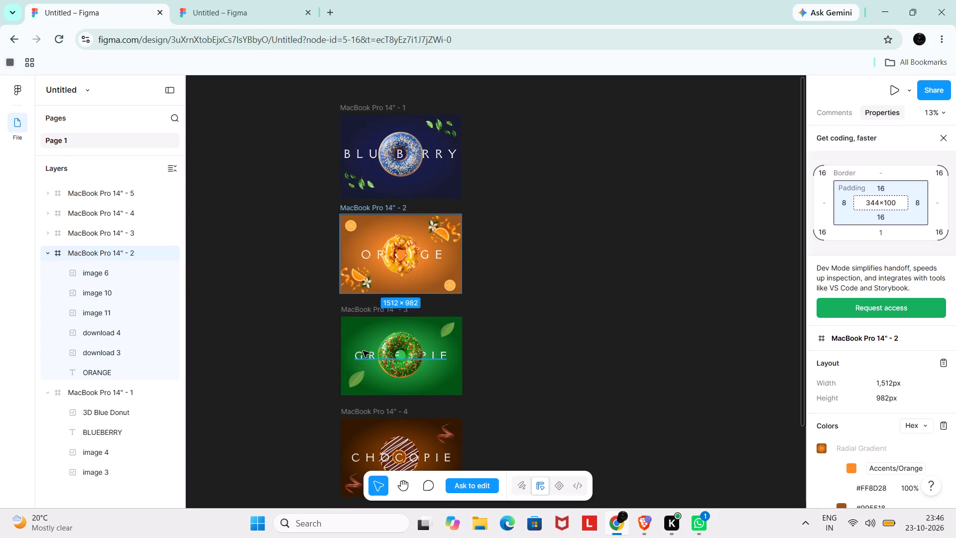
{"action": "left_click_drag", "start_coordinate": [336, 302], "coordinate": [376, 331]}
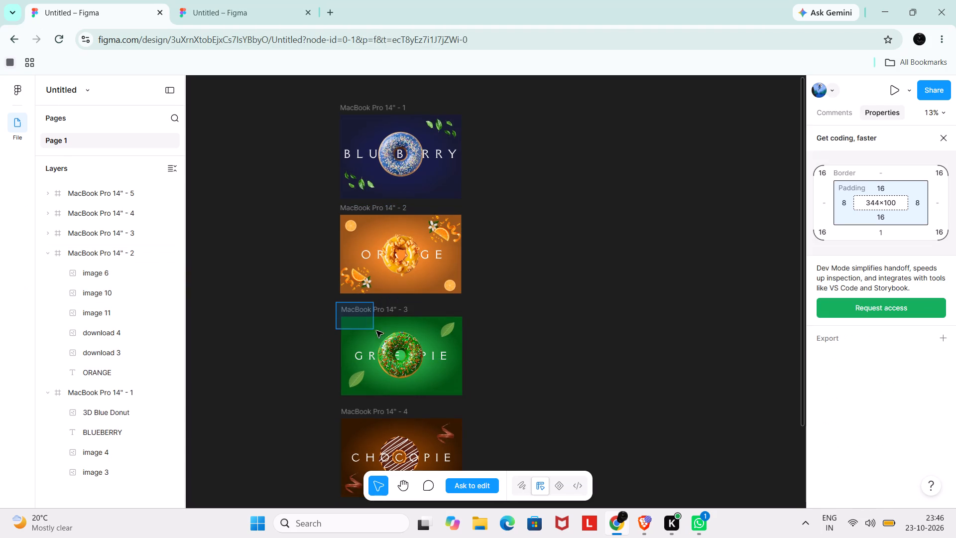
{"action": "left_click_drag", "start_coordinate": [376, 331], "coordinate": [467, 400]}
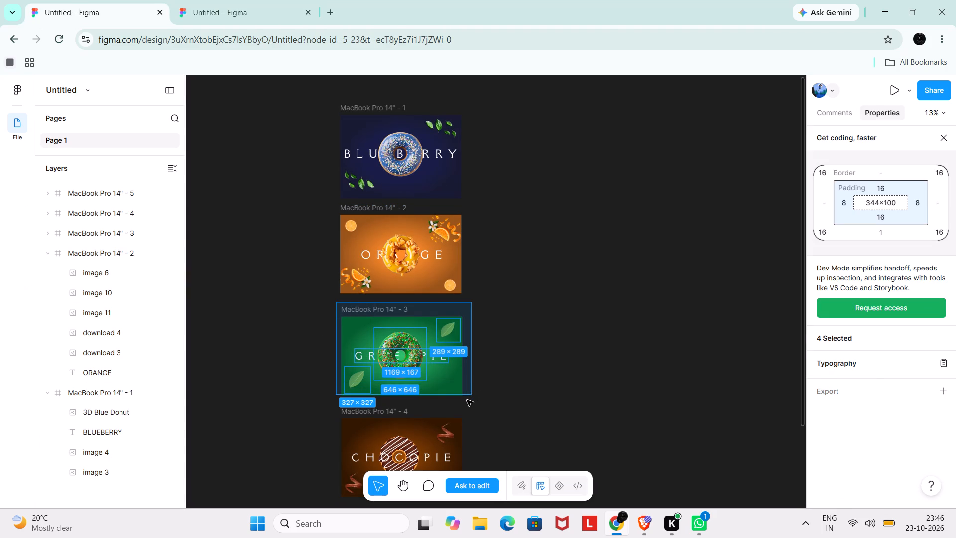
{"action": "left_click_drag", "start_coordinate": [467, 400], "coordinate": [468, 399]}
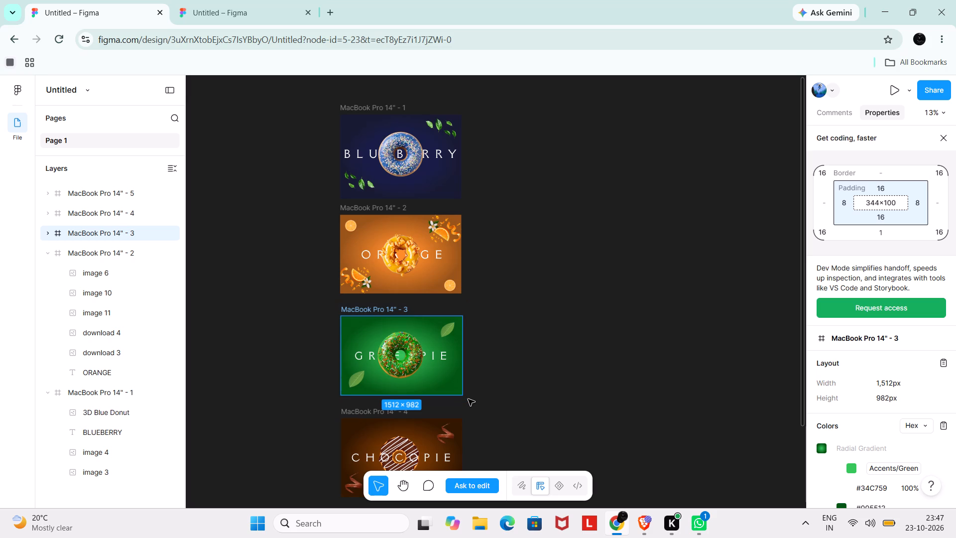
{"action": "key", "text": "ctrl+c"}
{"action": "left_click", "coordinate": [285, 0]}
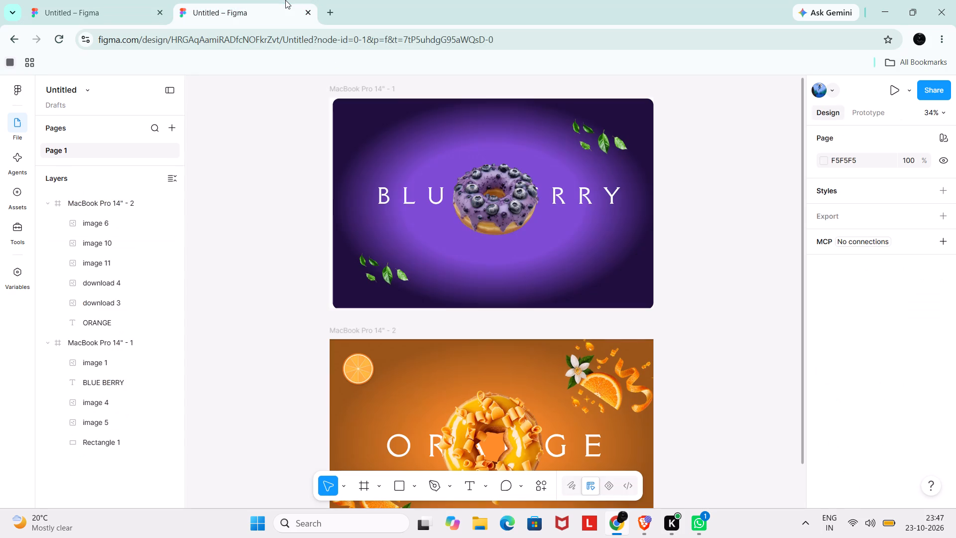
{"action": "scroll", "coordinate": [316, 236], "scroll_direction": "down", "scroll_amount": 4}
{"action": "left_click", "coordinate": [316, 236]}
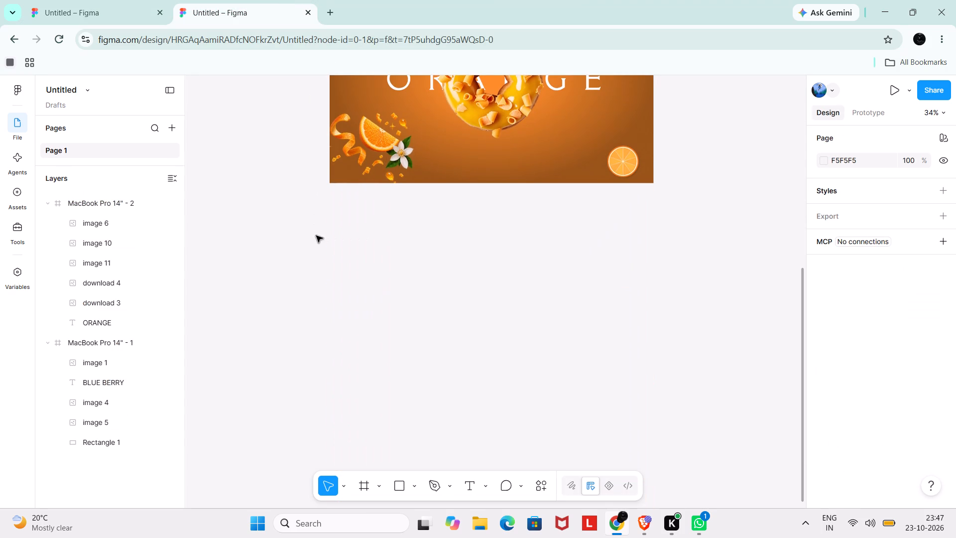
{"action": "left_click", "coordinate": [416, 325]}
{"action": "key", "text": "ctrl+v"}
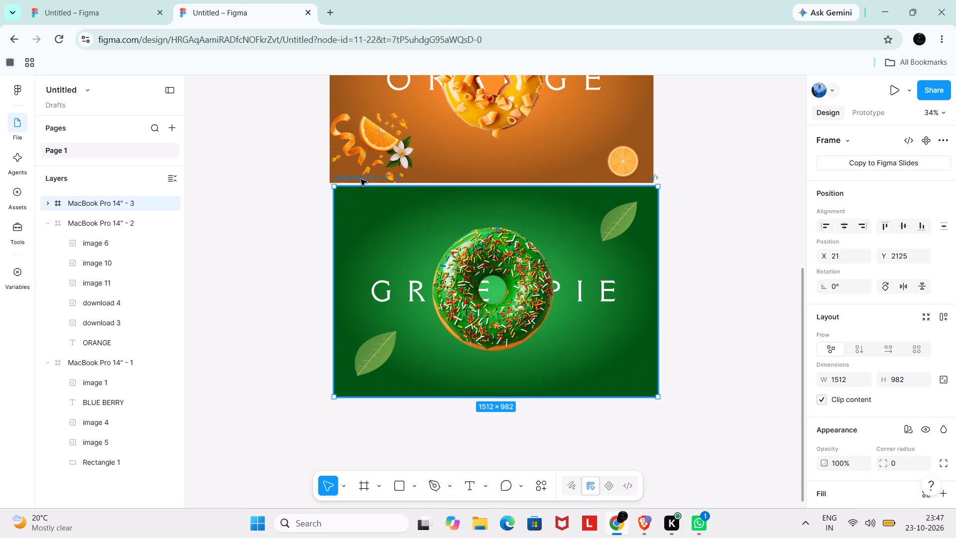
Align the pasted green donut frame under the orange frame with a gap, at about X 0, Y 2334.
{"action": "left_click_drag", "start_coordinate": [360, 179], "coordinate": [355, 241]}
{"action": "left_click_drag", "start_coordinate": [355, 241], "coordinate": [356, 225]}
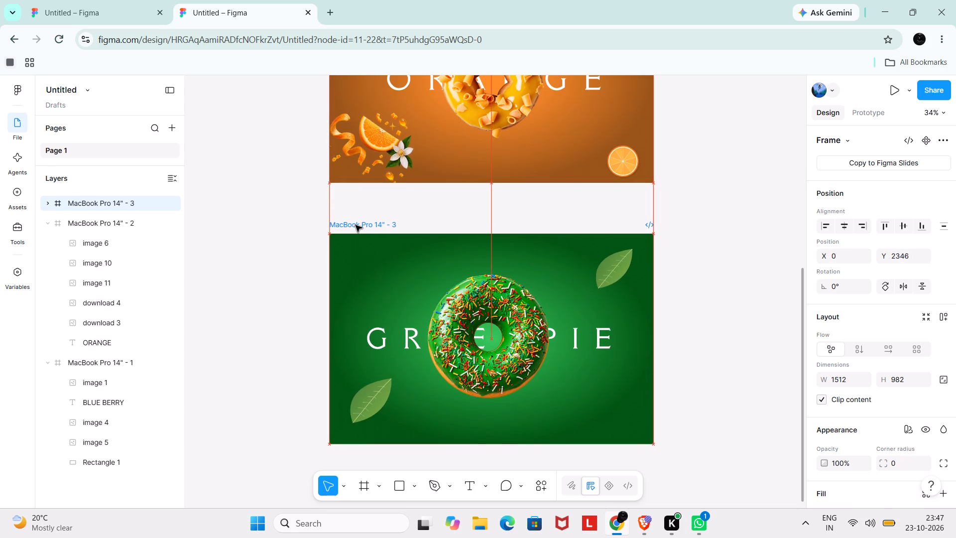
{"action": "left_click_drag", "start_coordinate": [356, 225], "coordinate": [356, 224]}
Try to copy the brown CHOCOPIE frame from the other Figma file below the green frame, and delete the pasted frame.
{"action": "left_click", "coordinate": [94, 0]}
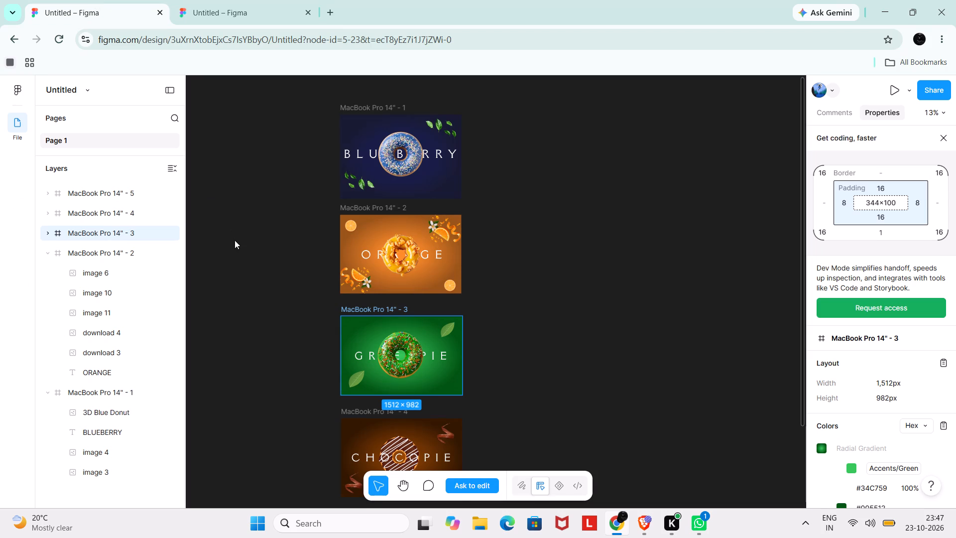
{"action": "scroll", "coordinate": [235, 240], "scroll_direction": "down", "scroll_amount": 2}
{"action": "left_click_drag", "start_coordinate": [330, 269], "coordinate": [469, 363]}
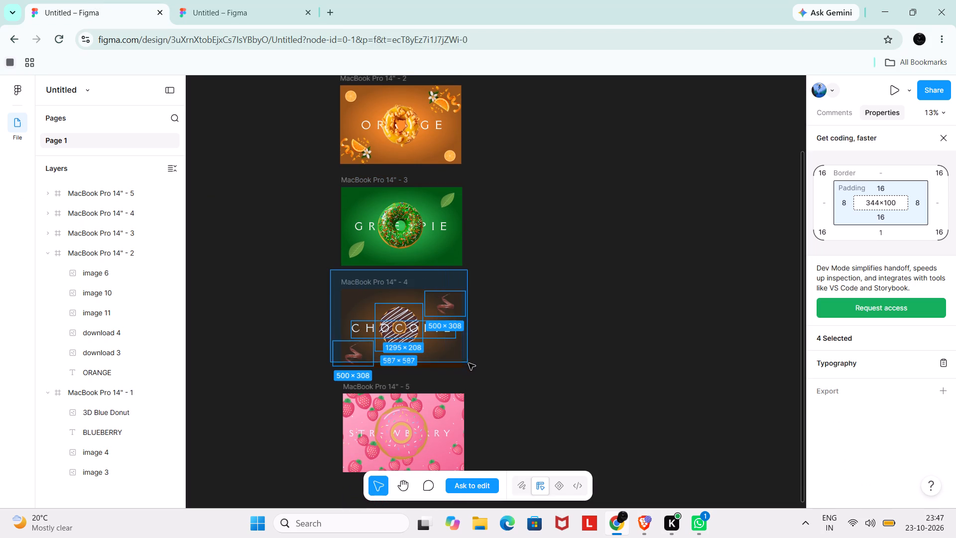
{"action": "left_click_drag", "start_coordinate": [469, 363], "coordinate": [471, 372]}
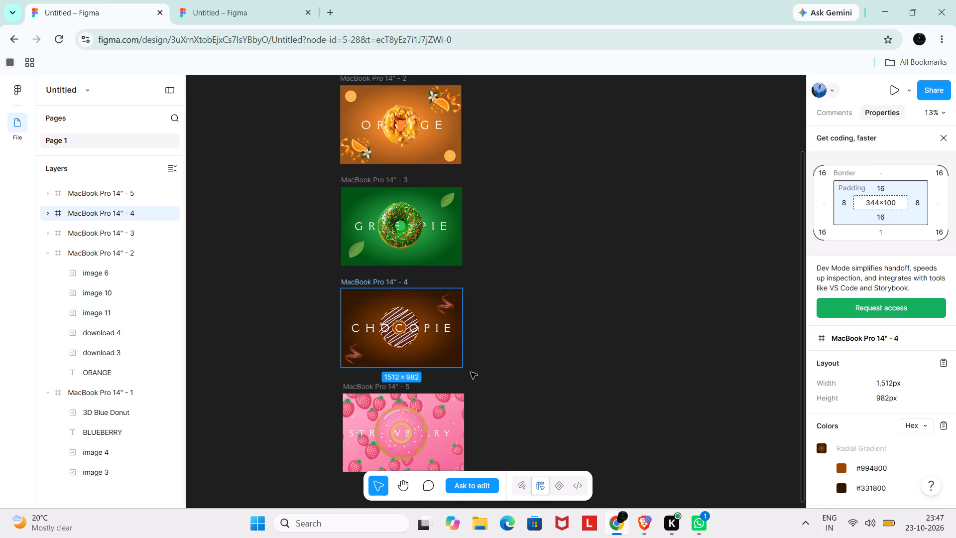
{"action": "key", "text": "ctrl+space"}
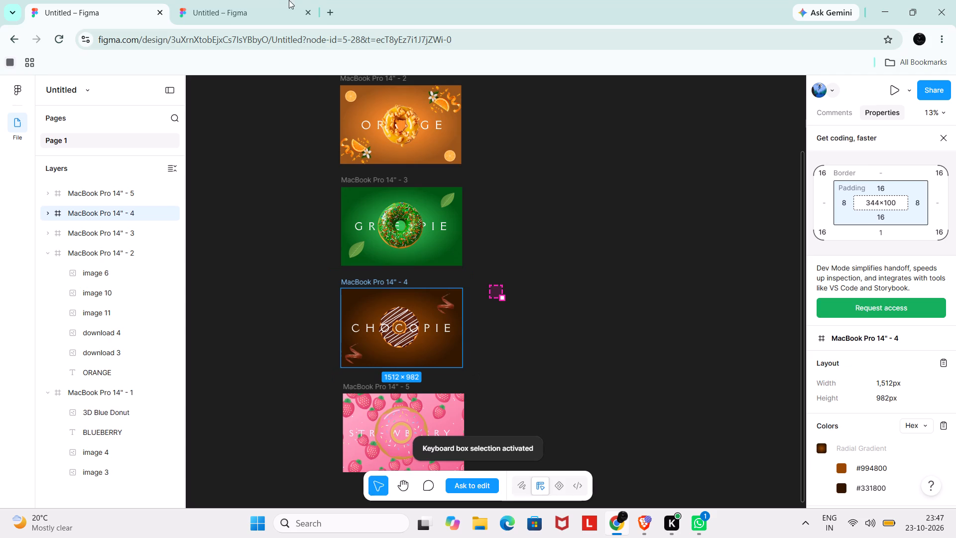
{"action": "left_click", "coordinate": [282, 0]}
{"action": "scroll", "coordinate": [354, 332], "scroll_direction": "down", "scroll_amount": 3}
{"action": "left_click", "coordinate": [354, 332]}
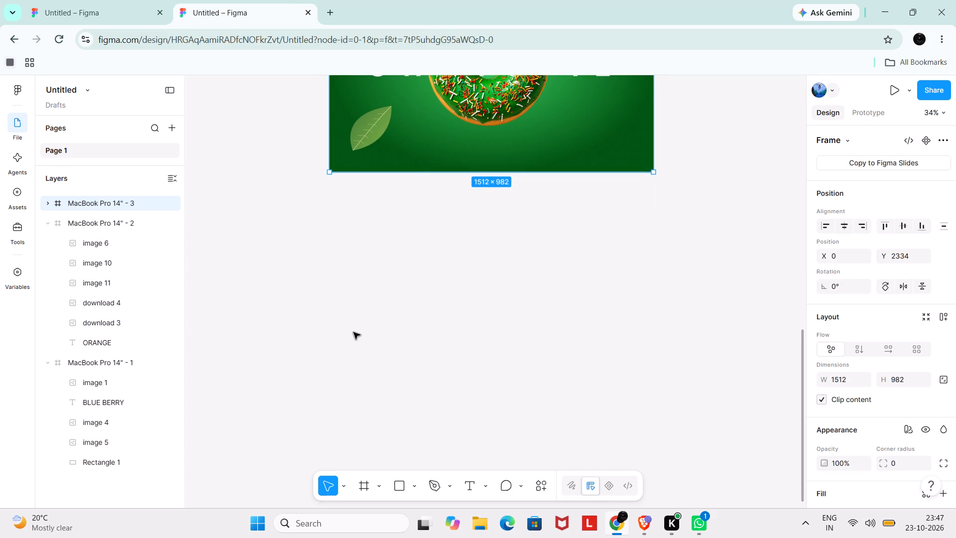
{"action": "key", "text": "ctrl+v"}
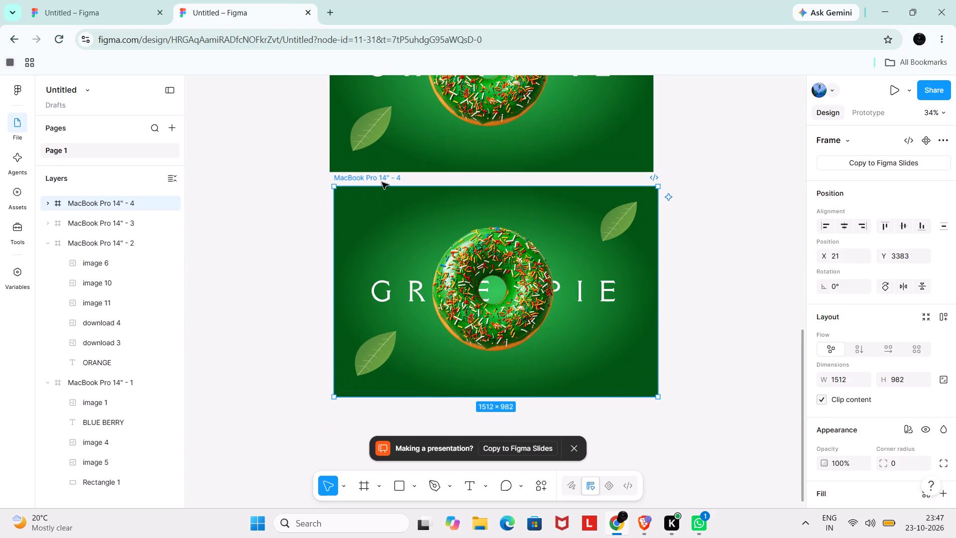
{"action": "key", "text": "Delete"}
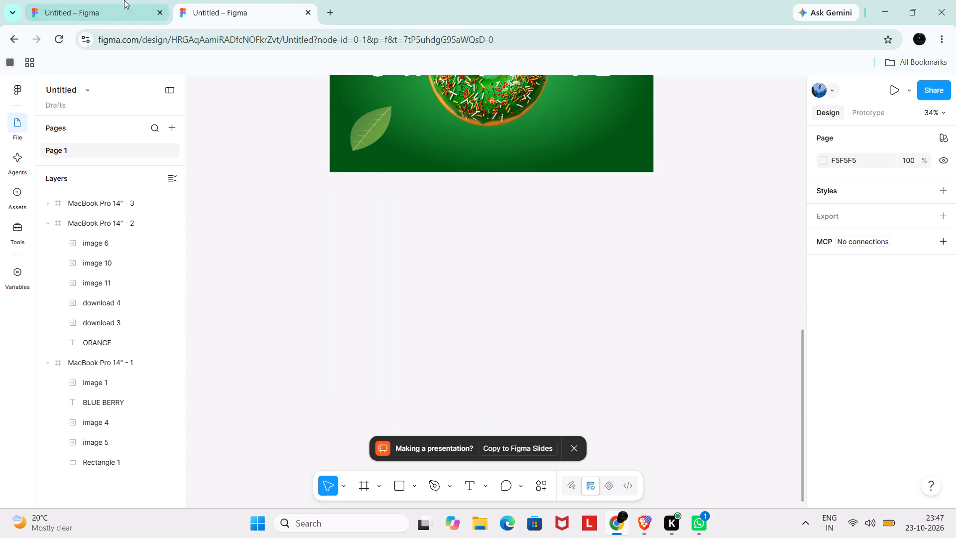
Copy the brown CHOCOPIE frame MacBook Pro 14" - 4 from the other Figma file and paste it below the green frame.
{"action": "left_click", "coordinate": [57, 0]}
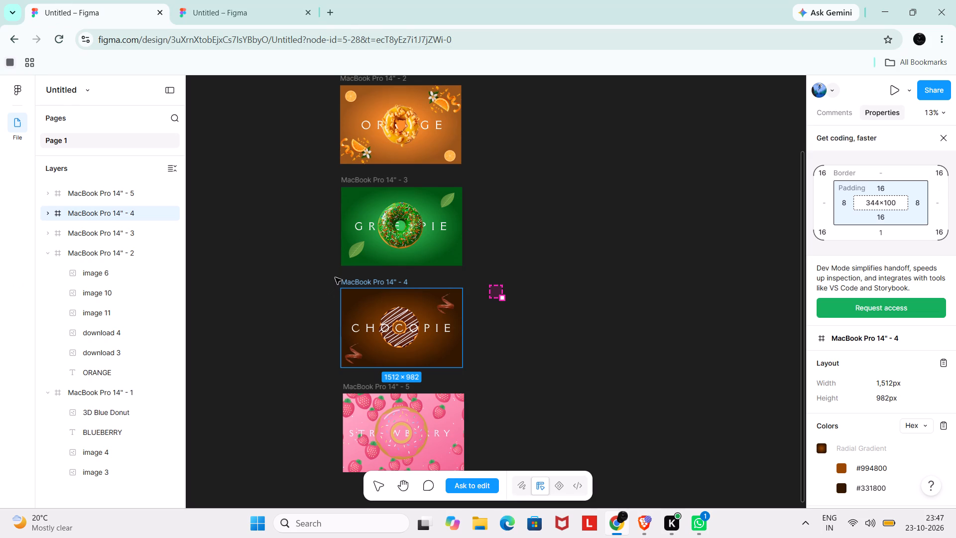
{"action": "left_click_drag", "start_coordinate": [336, 276], "coordinate": [482, 374]}
{"action": "left_click", "coordinate": [482, 374]}
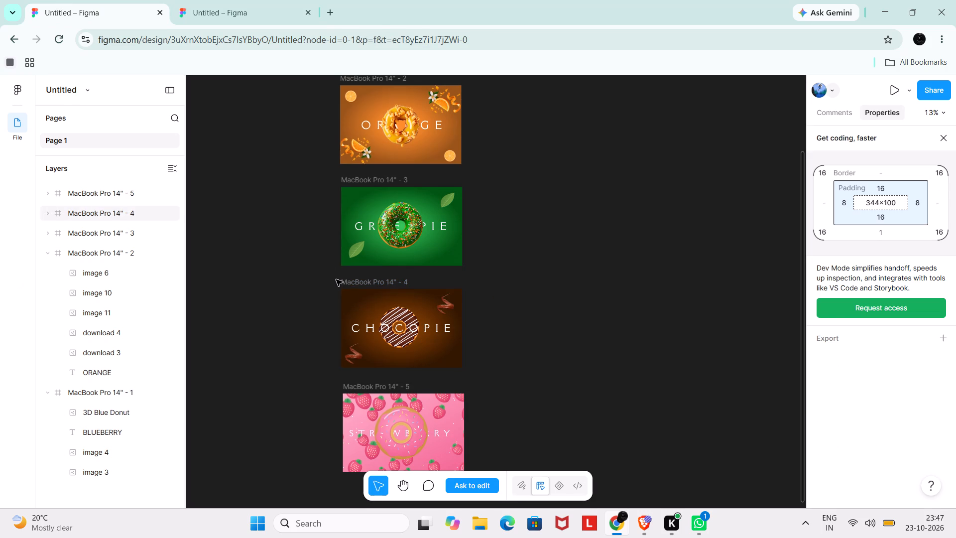
{"action": "left_click_drag", "start_coordinate": [336, 279], "coordinate": [378, 306]}
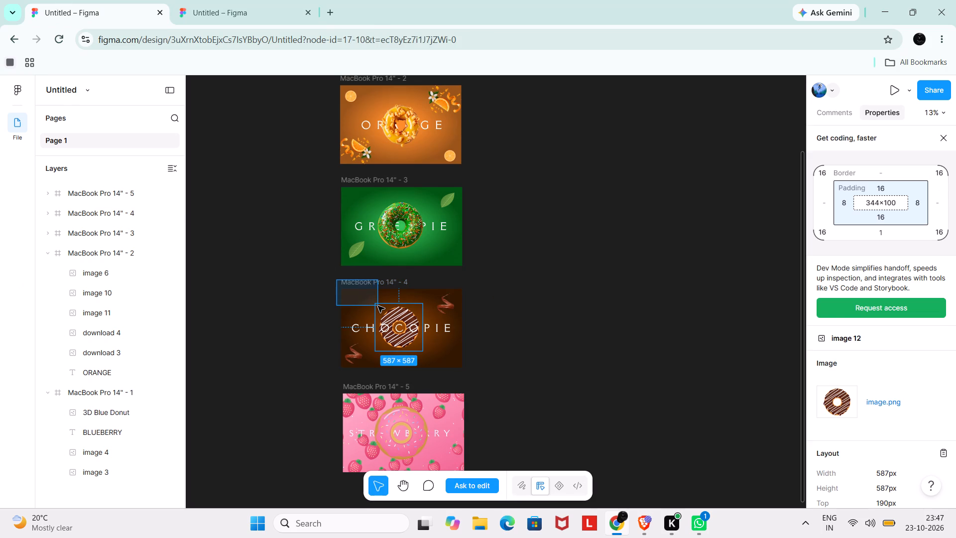
{"action": "left_click_drag", "start_coordinate": [378, 306], "coordinate": [461, 359]}
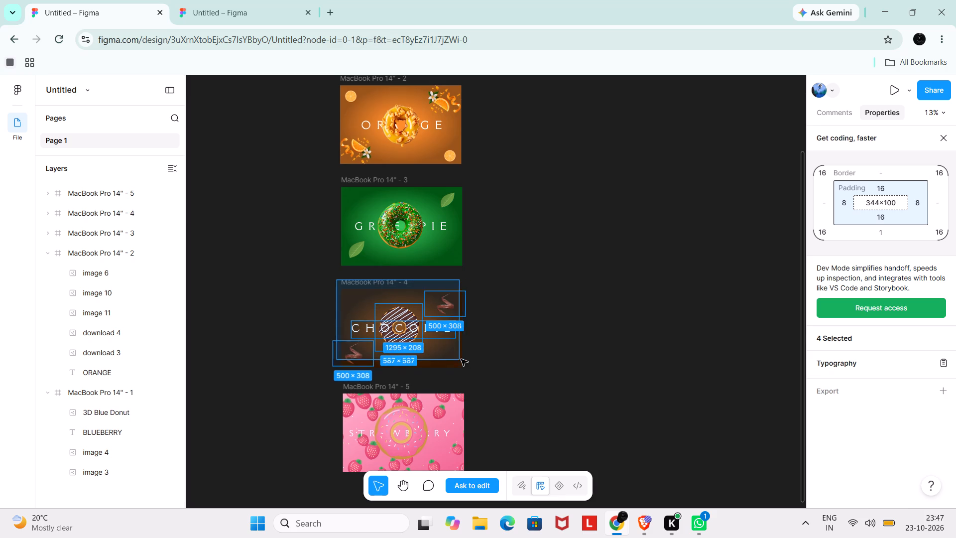
{"action": "left_click_drag", "start_coordinate": [461, 359], "coordinate": [469, 372]}
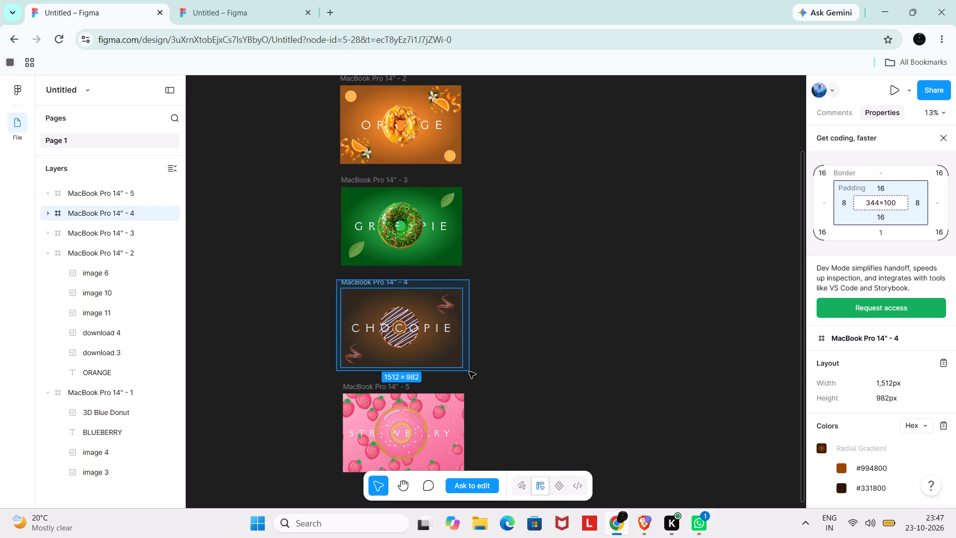
{"action": "left_click_drag", "start_coordinate": [469, 372], "coordinate": [469, 372]}
{"action": "key", "text": "ctrl+c"}
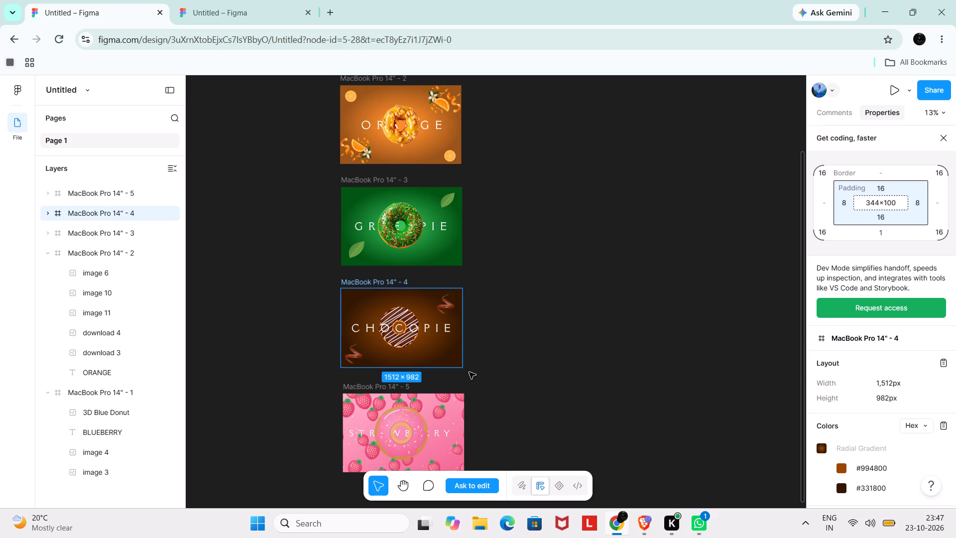
{"action": "left_click", "coordinate": [204, 0]}
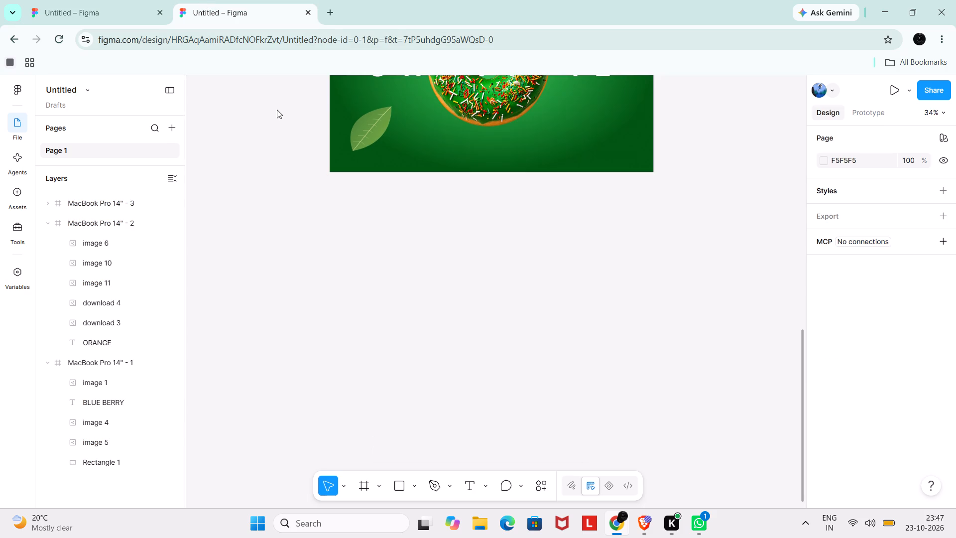
{"action": "left_click", "coordinate": [378, 322]}
{"action": "key", "text": "ctrl+v"}
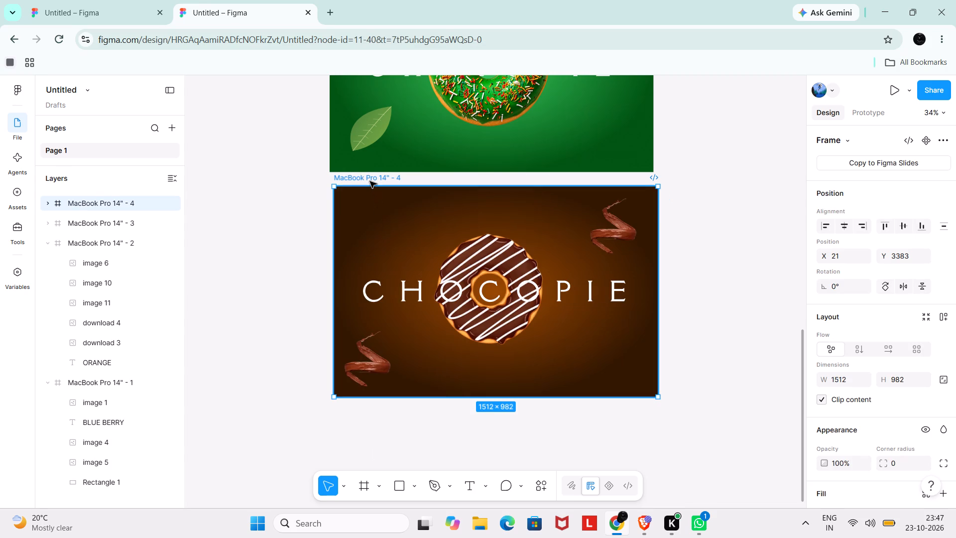
Align the pasted CHOCOPIE frame under the green frame with a gap, at about X 0, Y 3601.
{"action": "left_click_drag", "start_coordinate": [370, 181], "coordinate": [370, 223]}
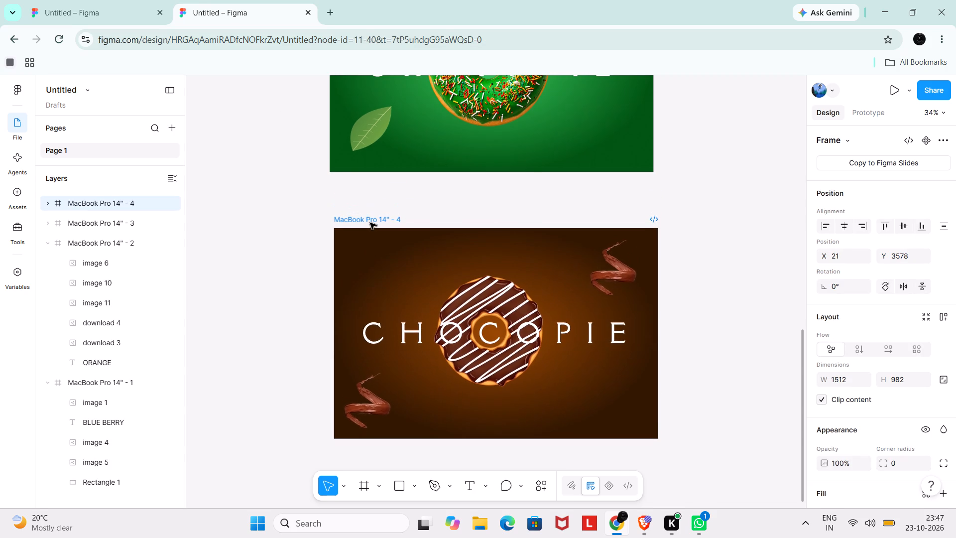
{"action": "left_click_drag", "start_coordinate": [370, 223], "coordinate": [362, 228]}
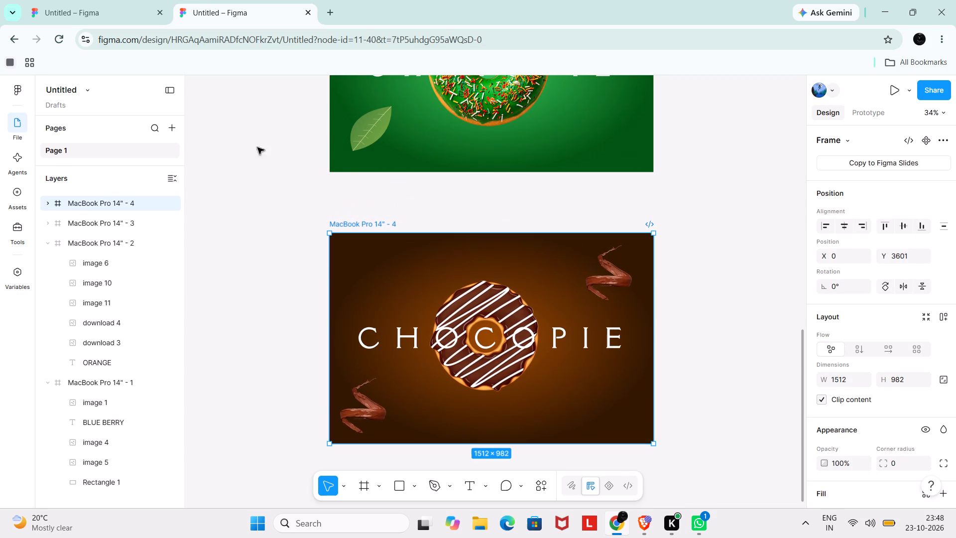
Copy the pink STRAWBERRY frame MacBook Pro 14" - 5 from the other Figma file and paste it into the banner file.
{"action": "left_click", "coordinate": [117, 0]}
{"action": "scroll", "coordinate": [277, 338], "scroll_direction": "down", "scroll_amount": 1}
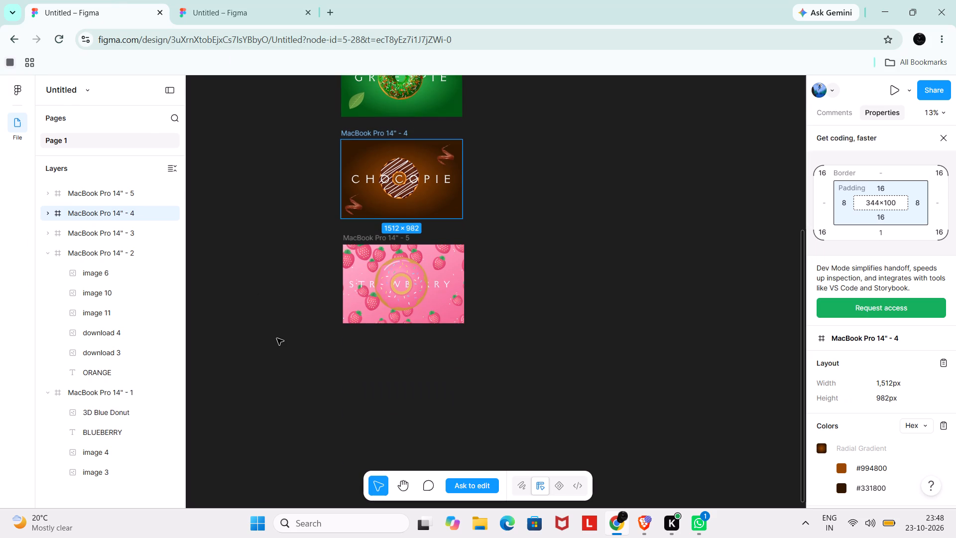
{"action": "left_click_drag", "start_coordinate": [337, 233], "coordinate": [486, 336]}
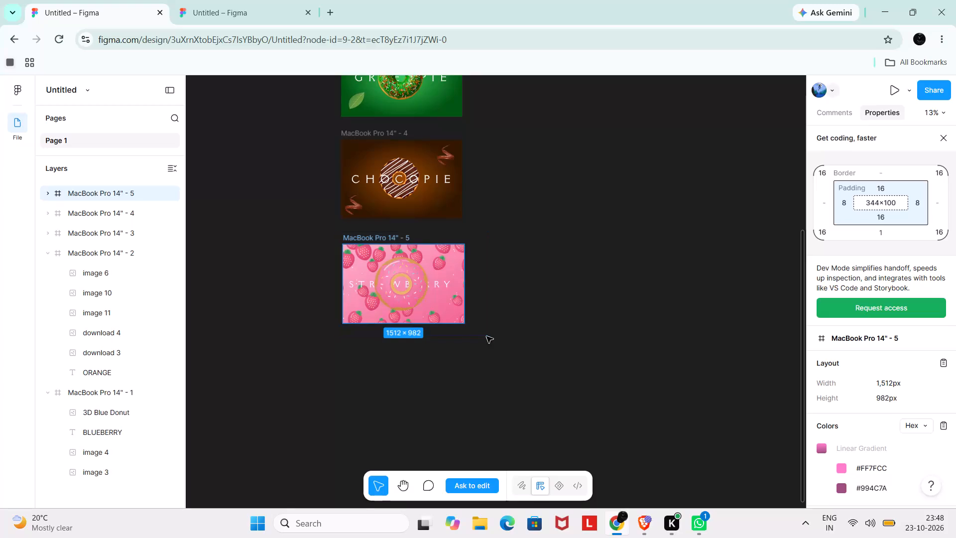
{"action": "key", "text": "ctrl+c"}
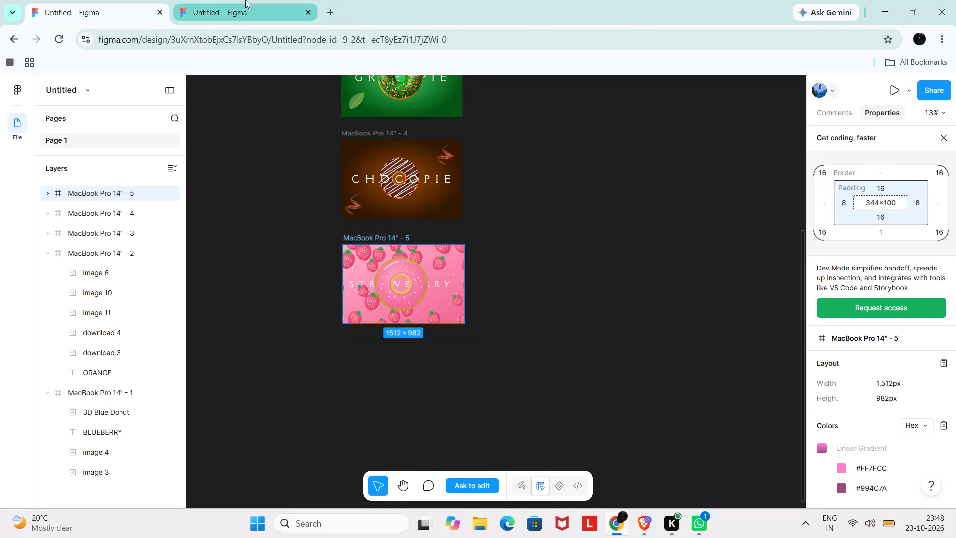
{"action": "left_click", "coordinate": [245, 0]}
{"action": "scroll", "coordinate": [326, 283], "scroll_direction": "down", "scroll_amount": 3}
{"action": "left_click", "coordinate": [326, 283]}
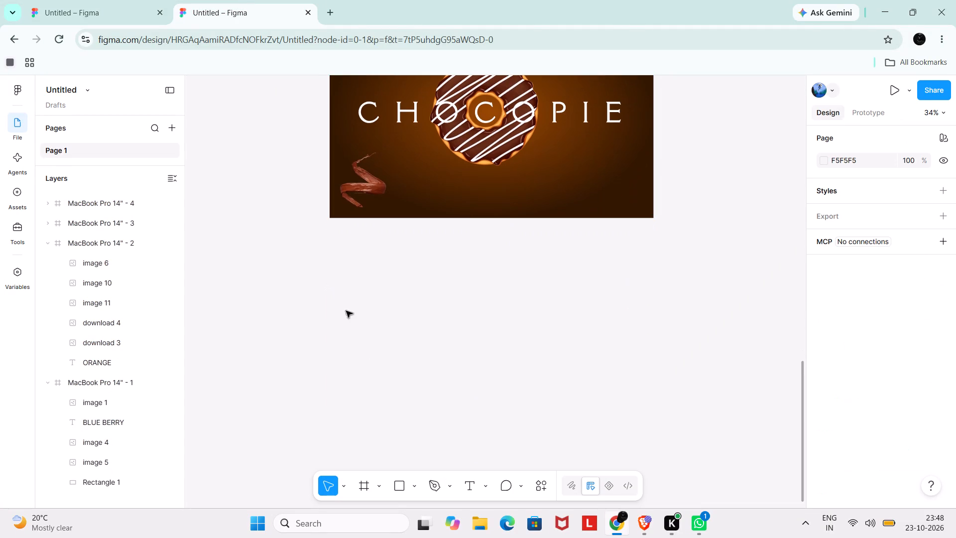
{"action": "key", "text": "ctrl+v"}
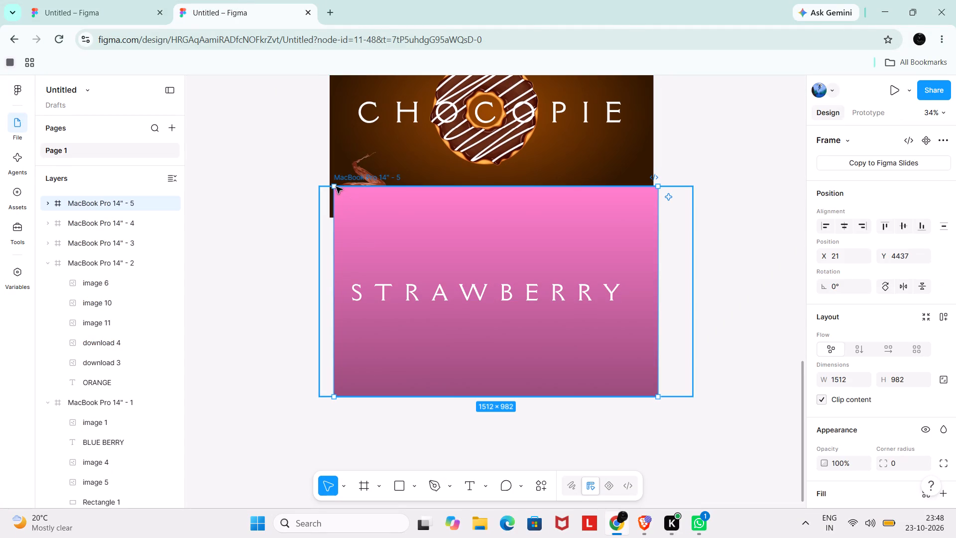
Align the pasted STRAWBERRY frame under the CHOCOPIE frame with a gap, at about X 0, Y 4867.
{"action": "left_click_drag", "start_coordinate": [350, 176], "coordinate": [355, 265]}
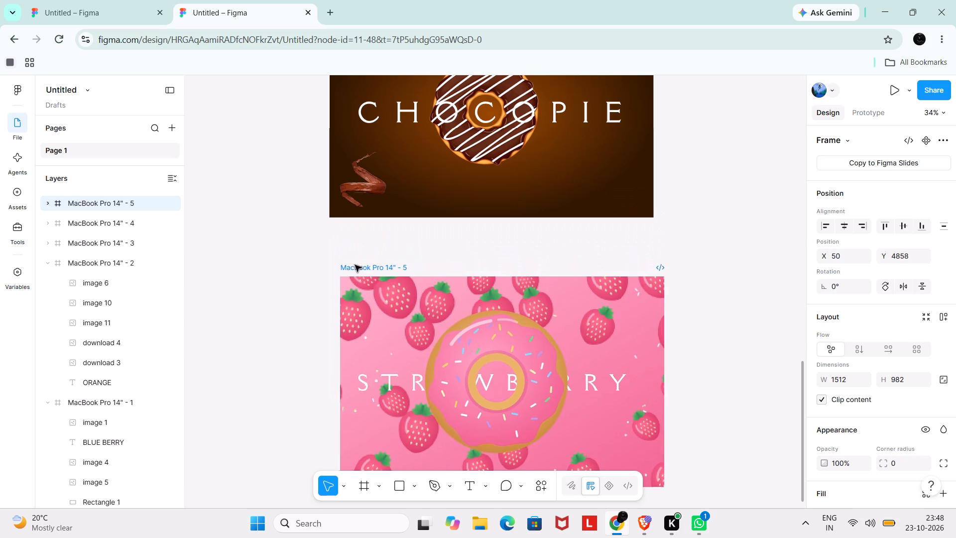
{"action": "left_click_drag", "start_coordinate": [355, 265], "coordinate": [343, 269]}
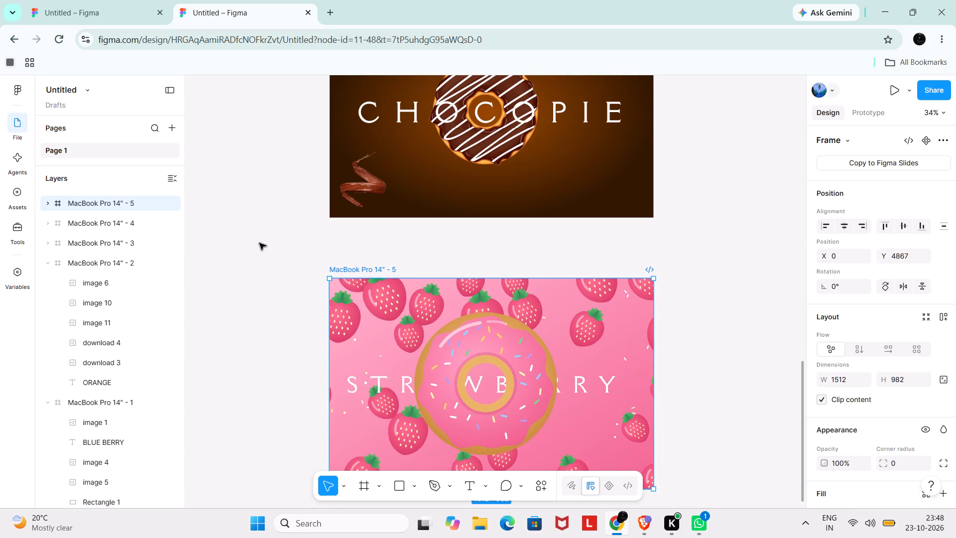
Examine the purple BLUE BERRY banner and the layers of the orange frame MacBook Pro 14" - 2.
{"action": "scroll", "coordinate": [259, 243], "scroll_direction": "up", "scroll_amount": 8}
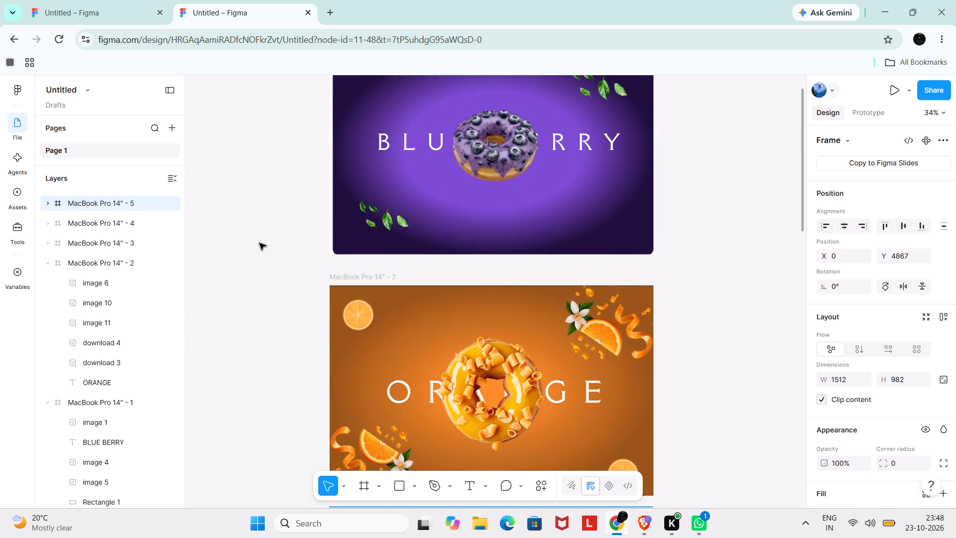
{"action": "scroll", "coordinate": [259, 243], "scroll_direction": "up", "scroll_amount": 3}
{"action": "left_click", "coordinate": [369, 156]}
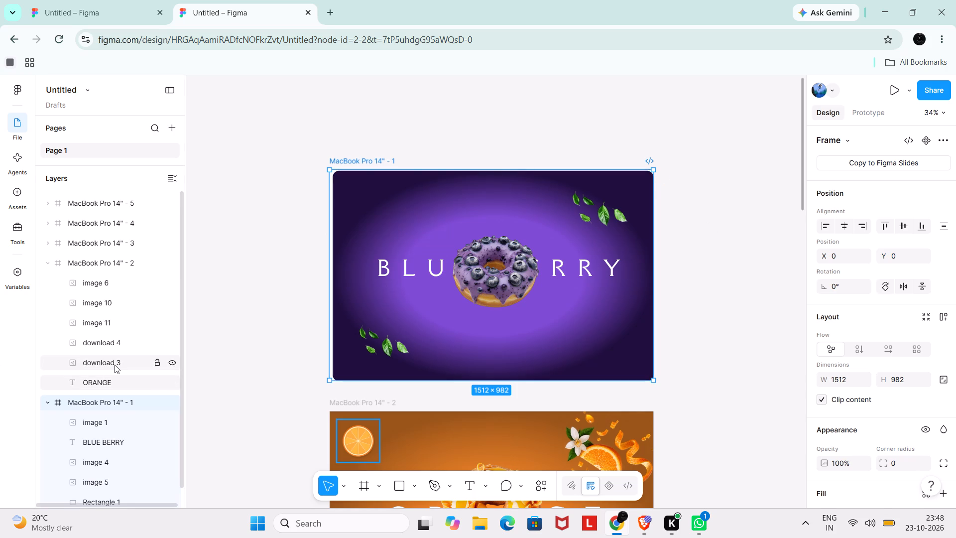
{"action": "scroll", "coordinate": [115, 365], "scroll_direction": "down", "scroll_amount": 8}
{"action": "scroll", "coordinate": [115, 365], "scroll_direction": "up", "scroll_amount": 9}
{"action": "scroll", "coordinate": [115, 365], "scroll_direction": "down", "scroll_amount": 5}
{"action": "left_click", "coordinate": [104, 320]}
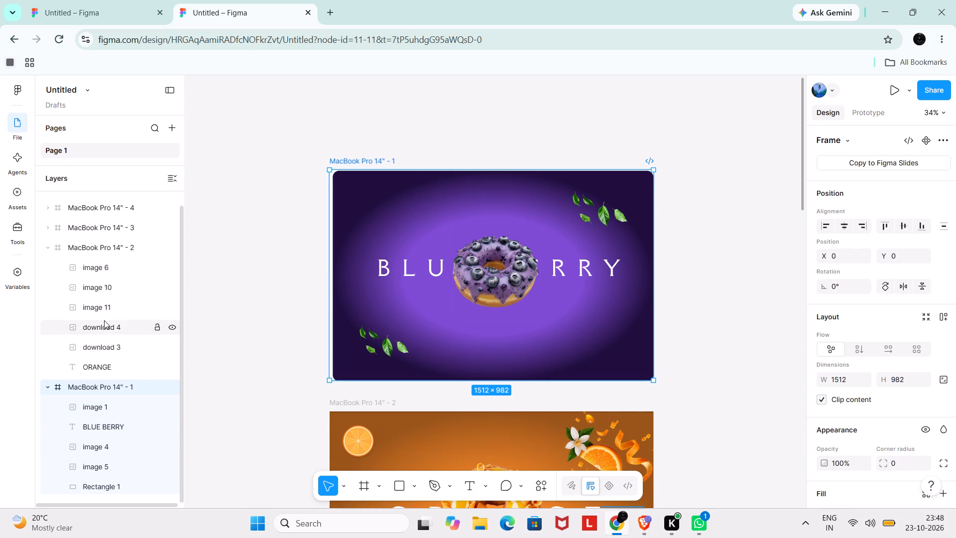
{"action": "left_click", "coordinate": [117, 265]}
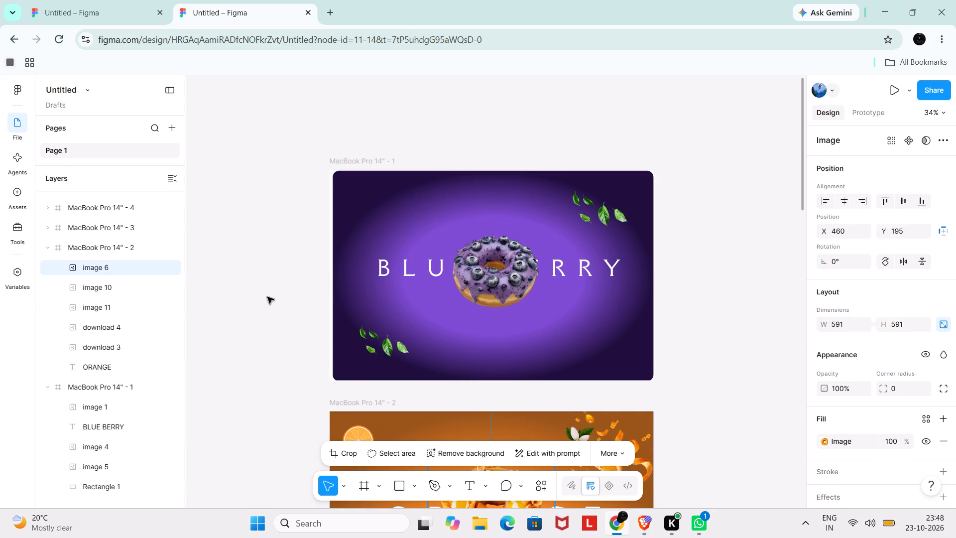
Expand the layers of the green frame MacBook Pro 14" - 3 and look over the green, CHOCOPIE and STRAWBERRY banners.
{"action": "scroll", "coordinate": [247, 313], "scroll_direction": "down", "scroll_amount": 5}
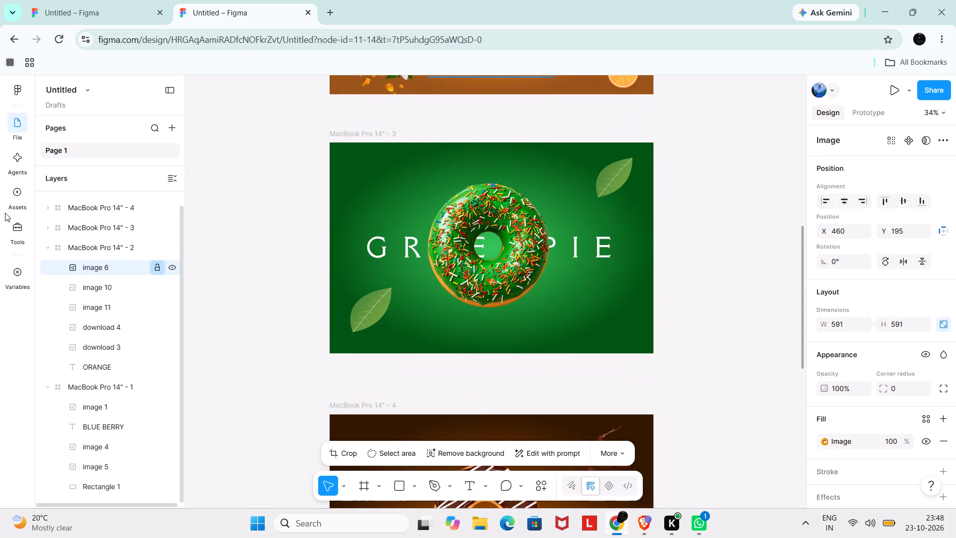
{"action": "left_click", "coordinate": [107, 237]}
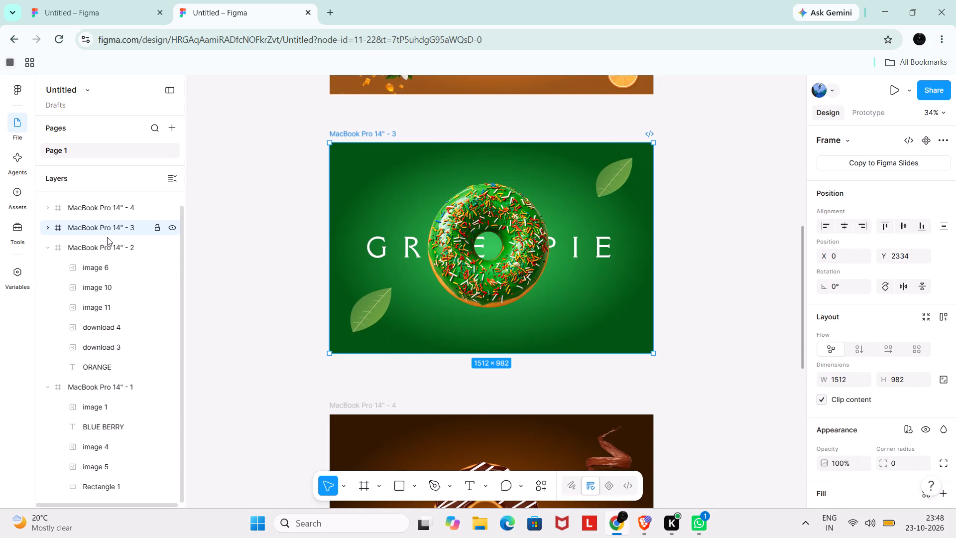
{"action": "left_click", "coordinate": [47, 230]}
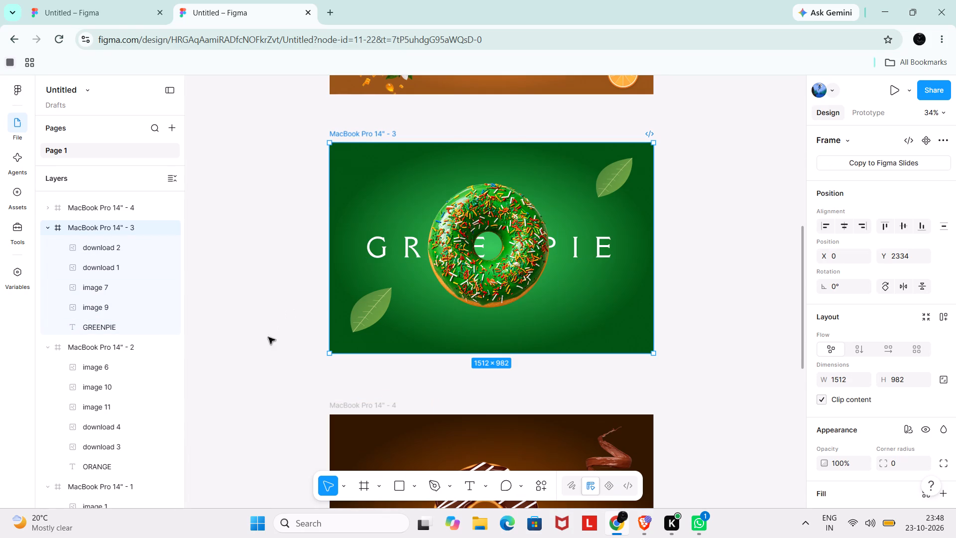
{"action": "scroll", "coordinate": [253, 359], "scroll_direction": "down", "scroll_amount": 7}
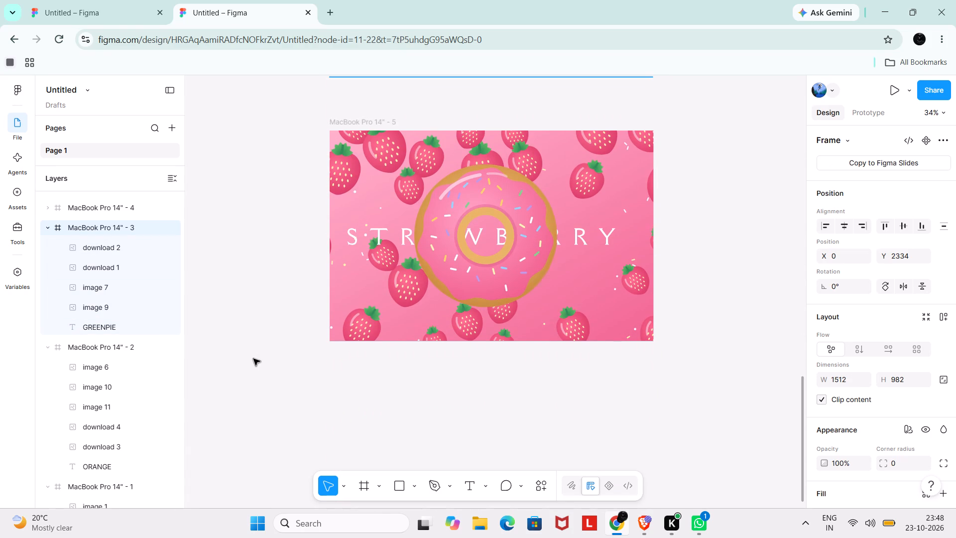
{"action": "scroll", "coordinate": [253, 359], "scroll_direction": "down", "scroll_amount": 3}
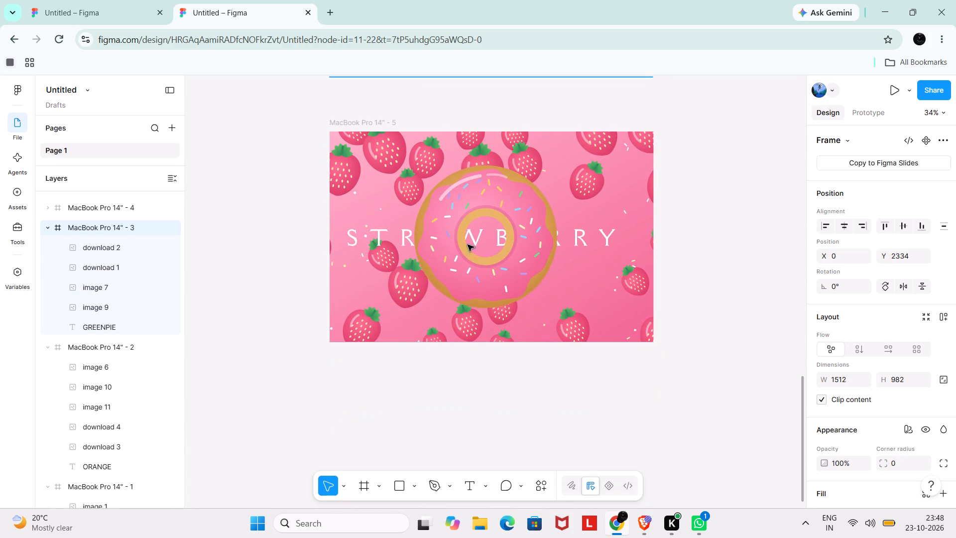
{"action": "scroll", "coordinate": [314, 311], "scroll_direction": "up", "scroll_amount": 4}
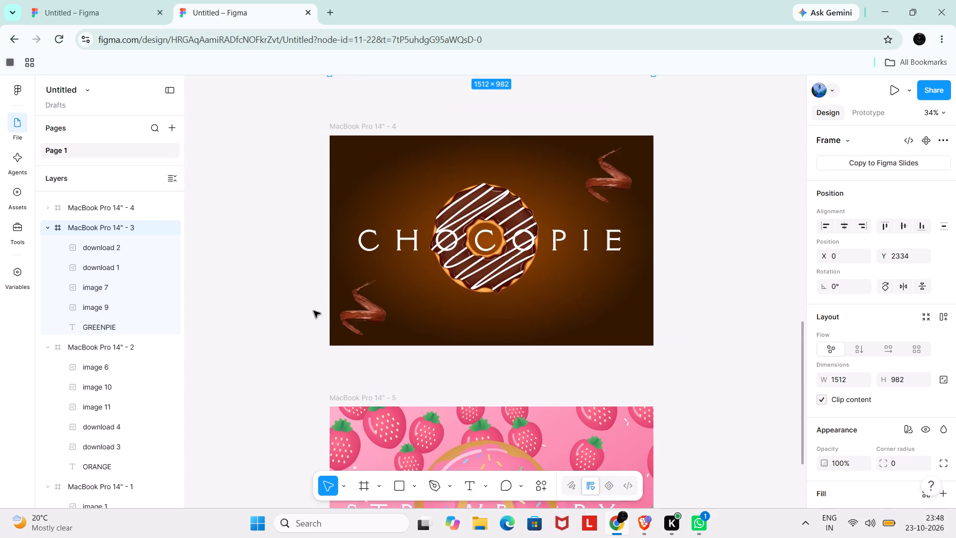
Switch to prototyping and connect the purple BLUE BERRY frame to the orange frame MacBook Pro 14" - 2.
{"action": "scroll", "coordinate": [314, 311], "scroll_direction": "up", "scroll_amount": 5}
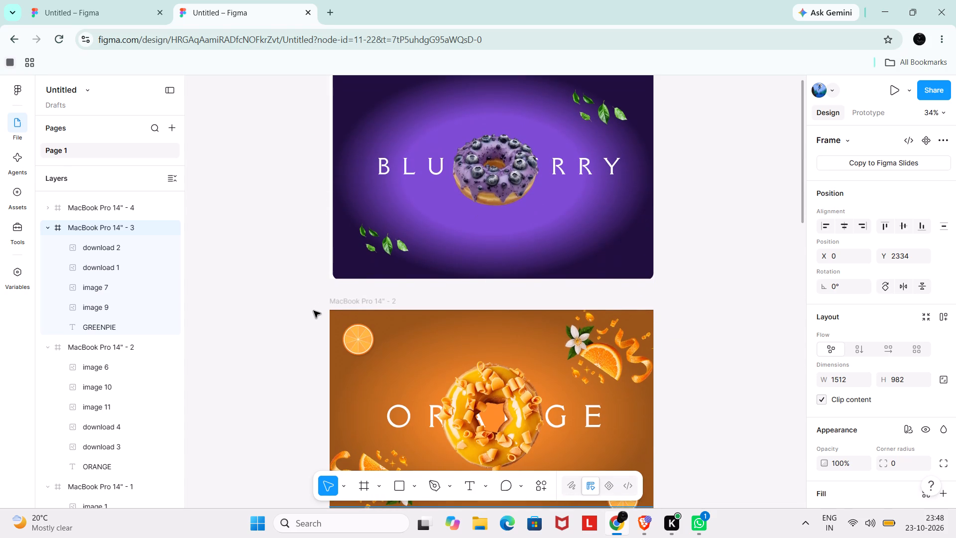
{"action": "left_click", "coordinate": [865, 112]}
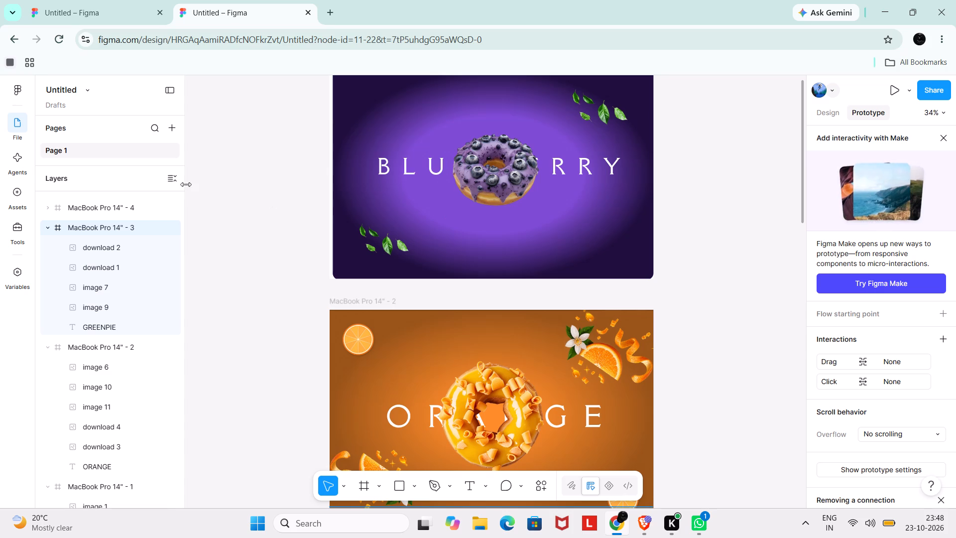
{"action": "left_click", "coordinate": [265, 223]}
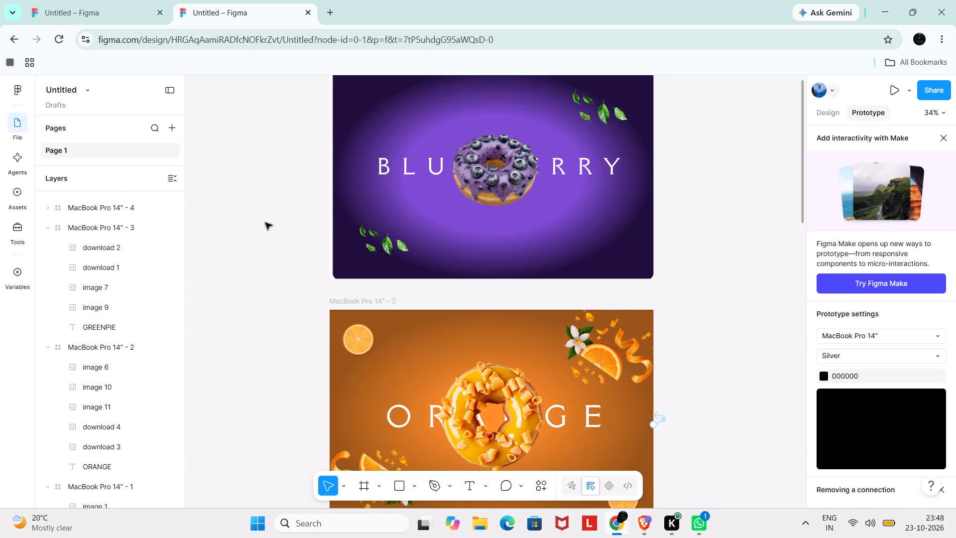
{"action": "scroll", "coordinate": [597, 194], "scroll_direction": "right", "scroll_amount": 1}
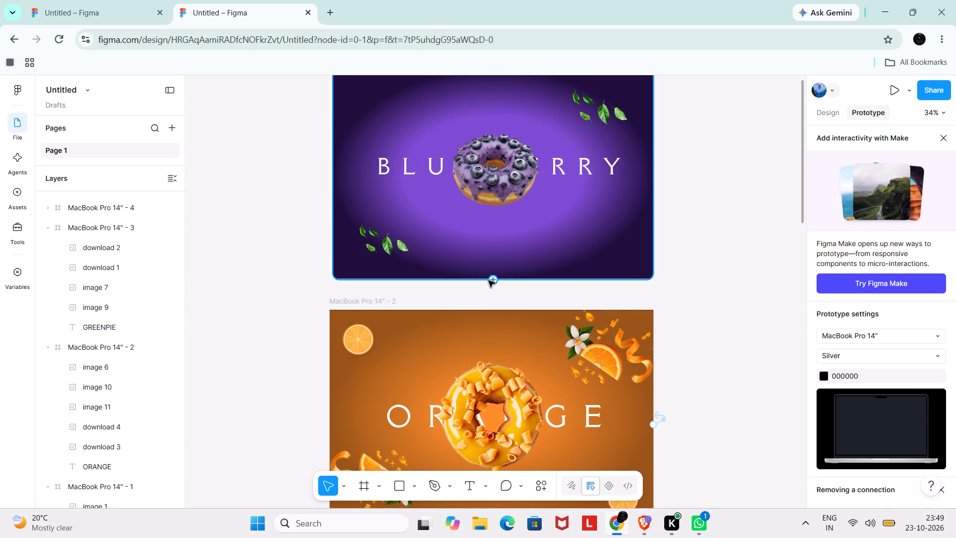
{"action": "left_click_drag", "start_coordinate": [492, 280], "coordinate": [493, 304]}
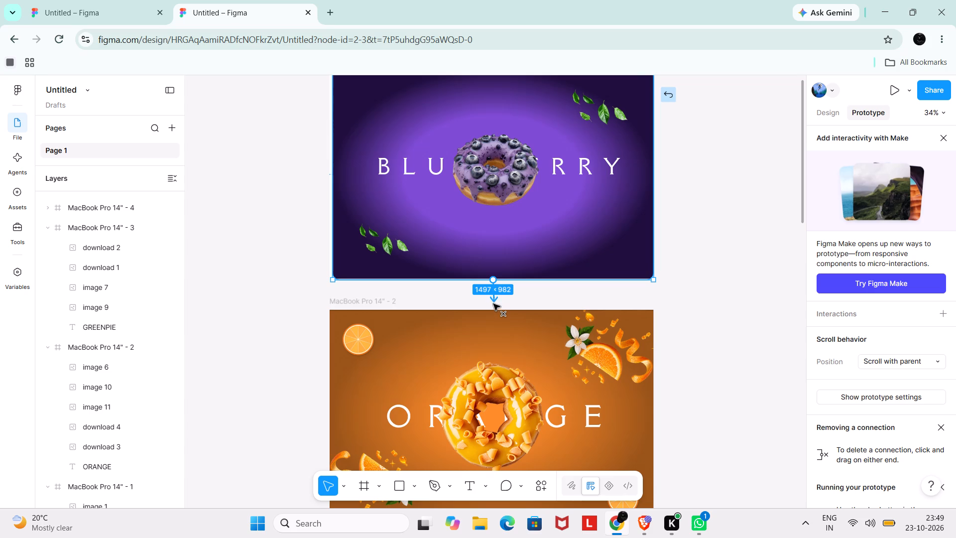
{"action": "left_click_drag", "start_coordinate": [493, 304], "coordinate": [493, 315]}
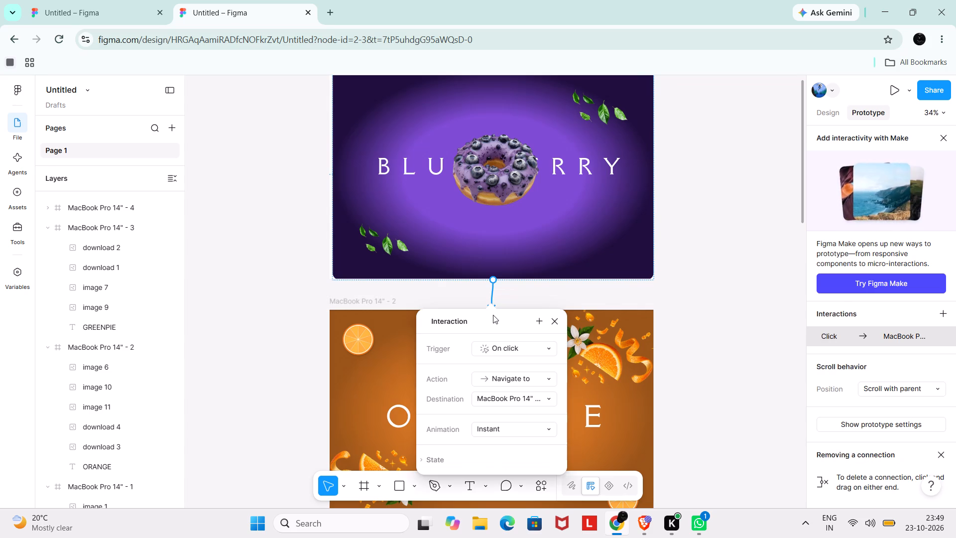
Set the interaction's trigger to On drag and its action to Swap overlay, with MacBook Pro 14" - 2 as the overlay.
{"action": "left_click", "coordinate": [518, 345]}
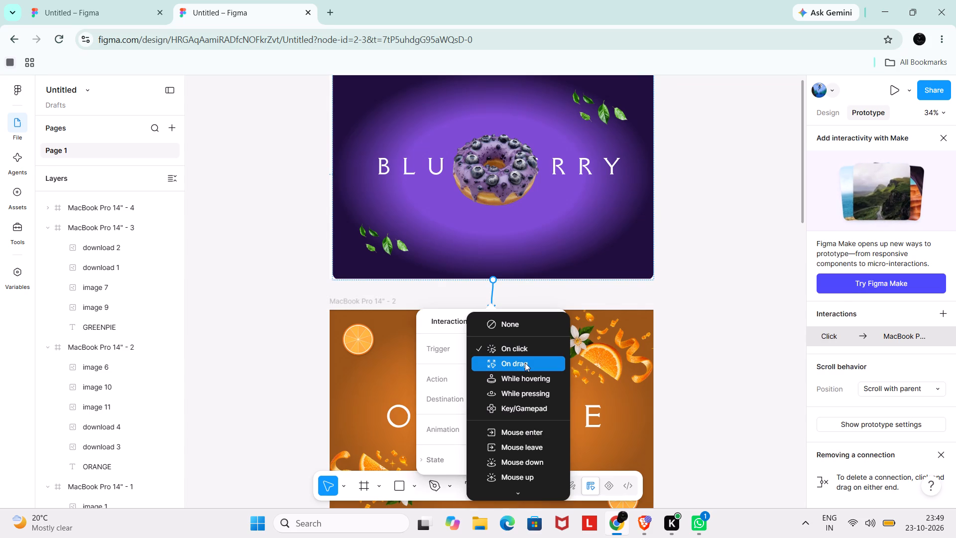
{"action": "left_click", "coordinate": [525, 363]}
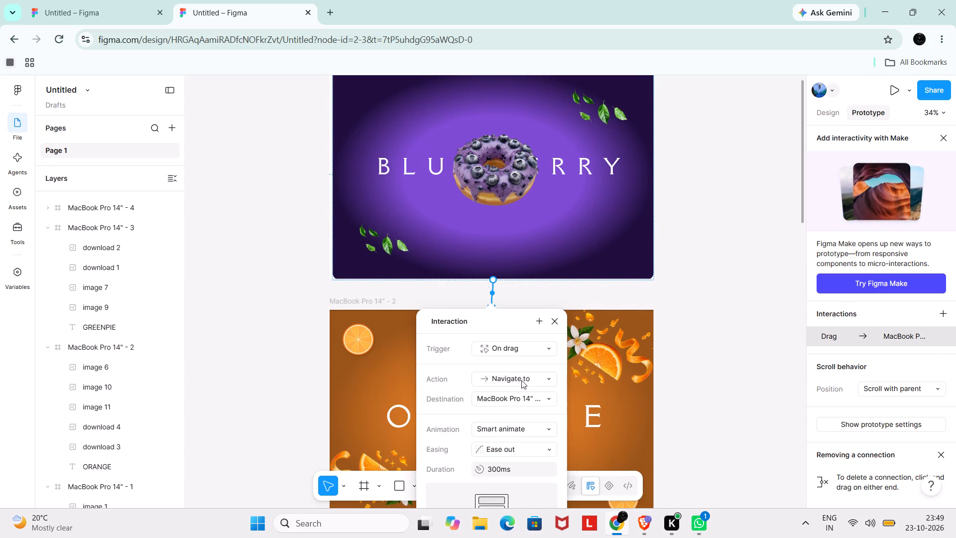
{"action": "left_click", "coordinate": [521, 380]}
{"action": "scroll", "coordinate": [537, 420], "scroll_direction": "down", "scroll_amount": 1}
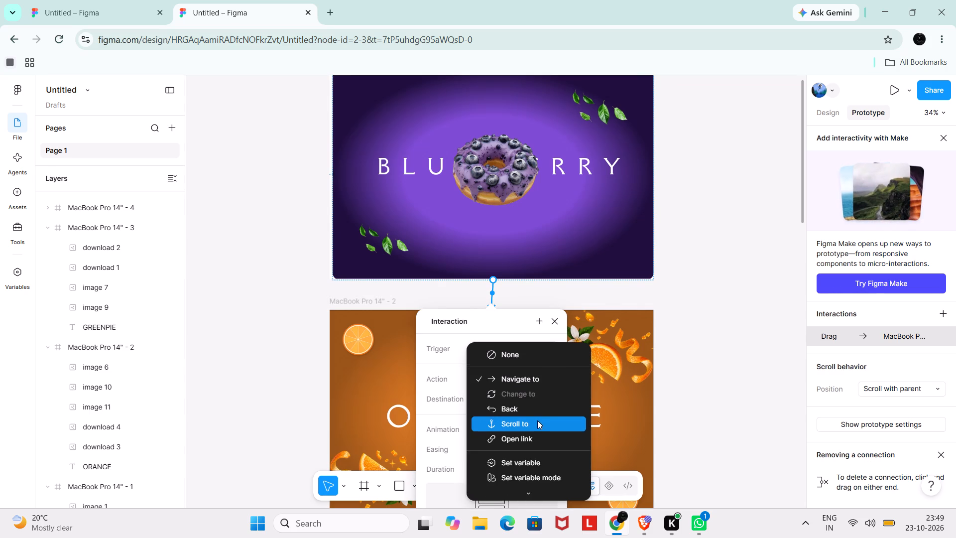
{"action": "scroll", "coordinate": [537, 420], "scroll_direction": "down", "scroll_amount": 1}
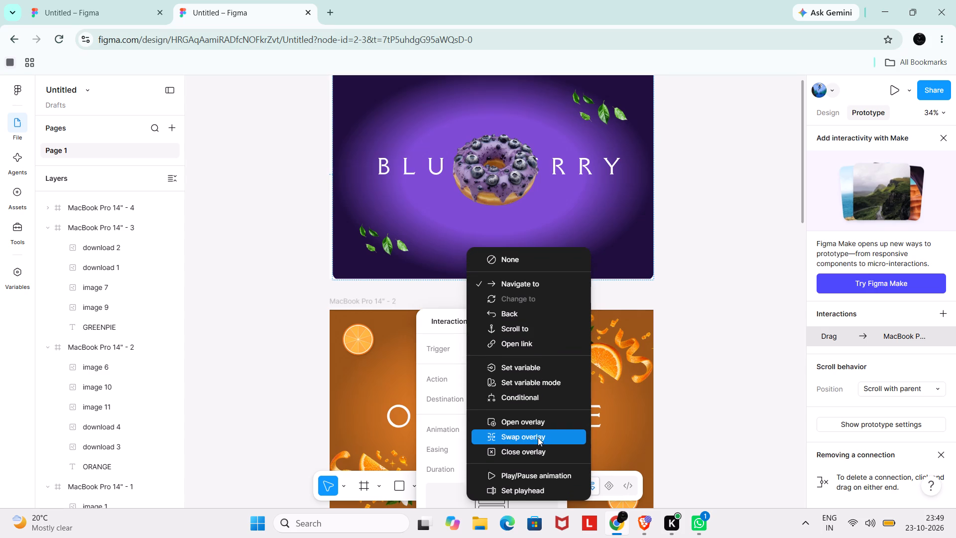
{"action": "left_click", "coordinate": [538, 437]}
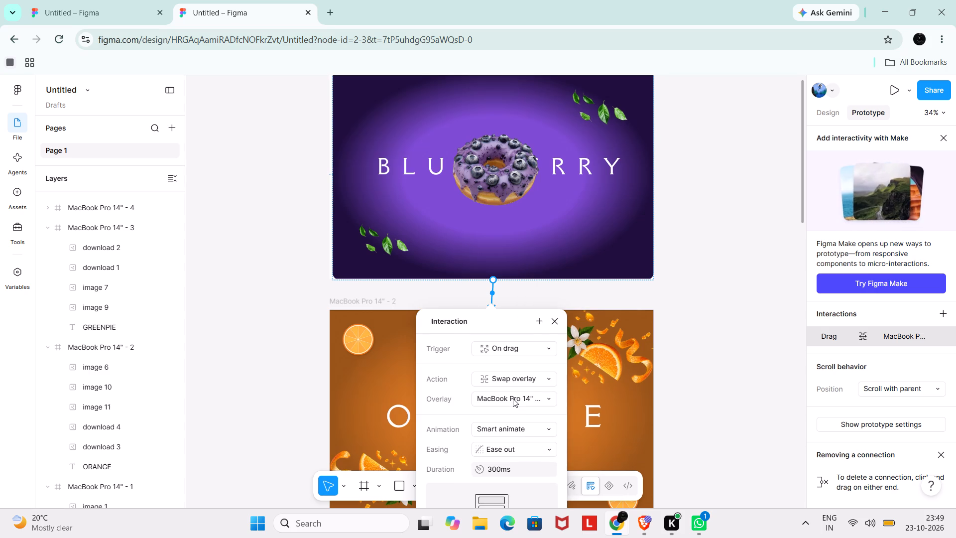
{"action": "scroll", "coordinate": [513, 399], "scroll_direction": "down", "scroll_amount": 1}
{"action": "left_click", "coordinate": [515, 380]}
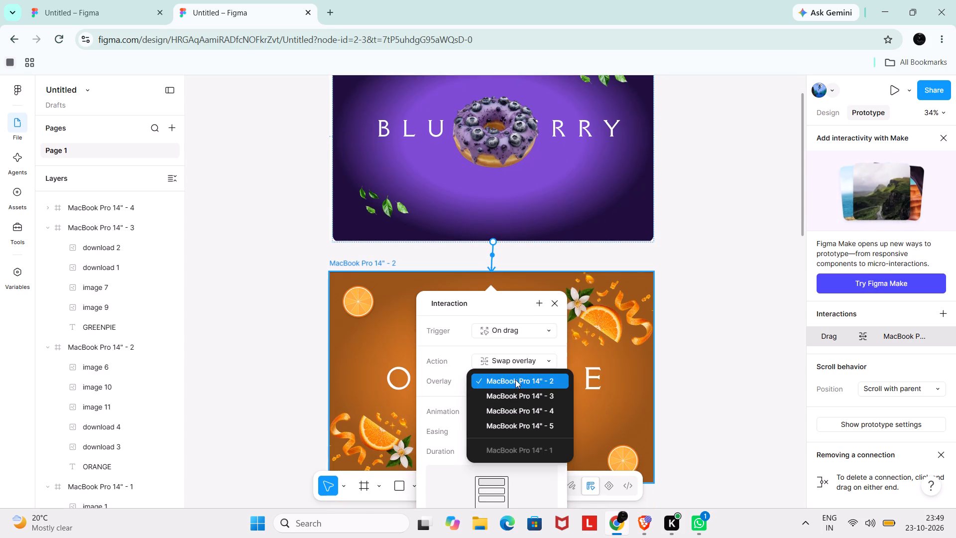
{"action": "left_click", "coordinate": [525, 384]}
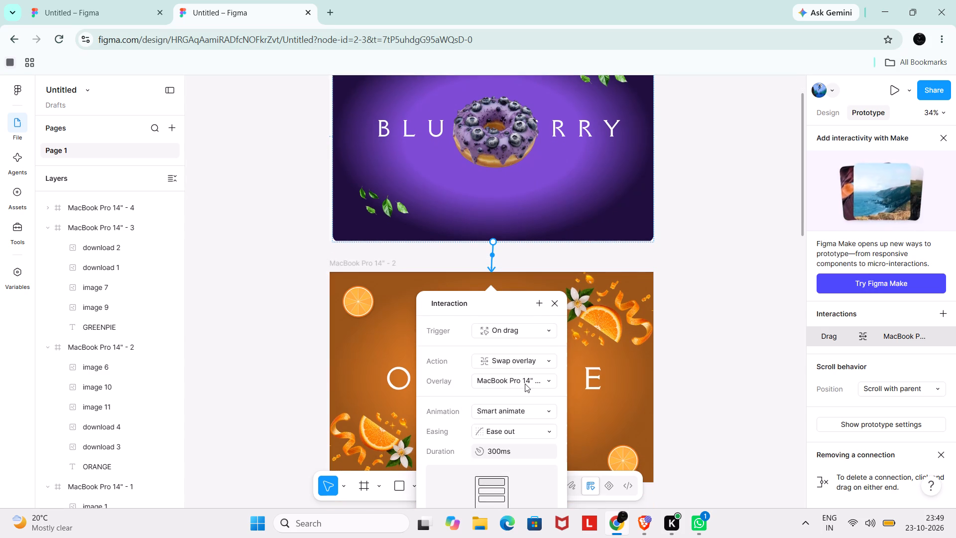
Set the interaction's easing to Ease in and out and its duration to 1000 ms, and close its settings.
{"action": "left_click", "coordinate": [522, 433]}
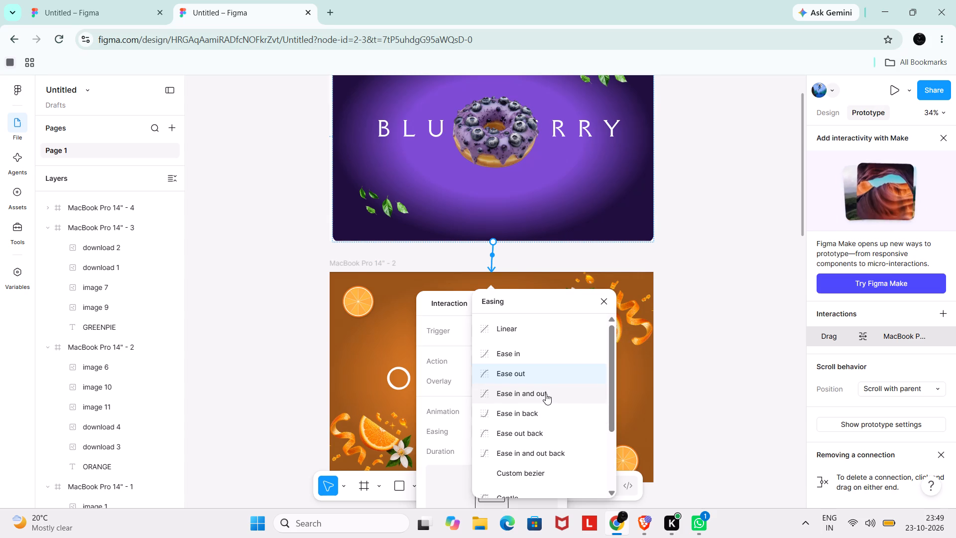
{"action": "left_click", "coordinate": [546, 394]}
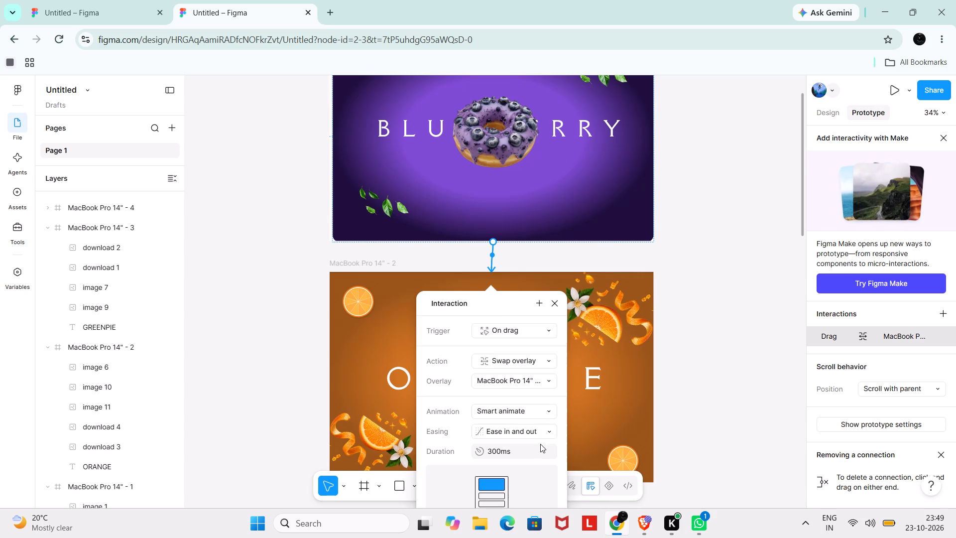
{"action": "left_click", "coordinate": [536, 448]}
{"action": "key", "text": "BackSpace"}
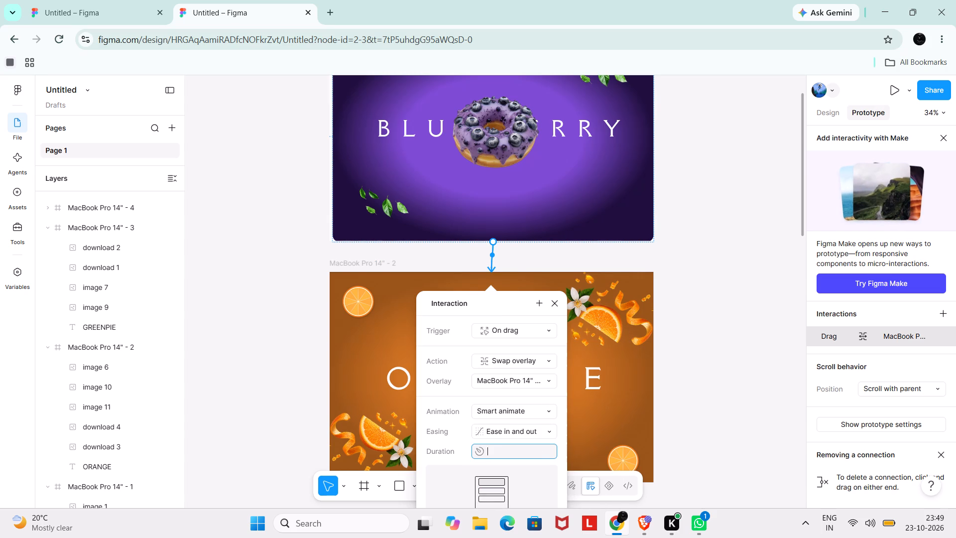
{"action": "key", "text": "1"}
{"action": "type", "text": "00"}
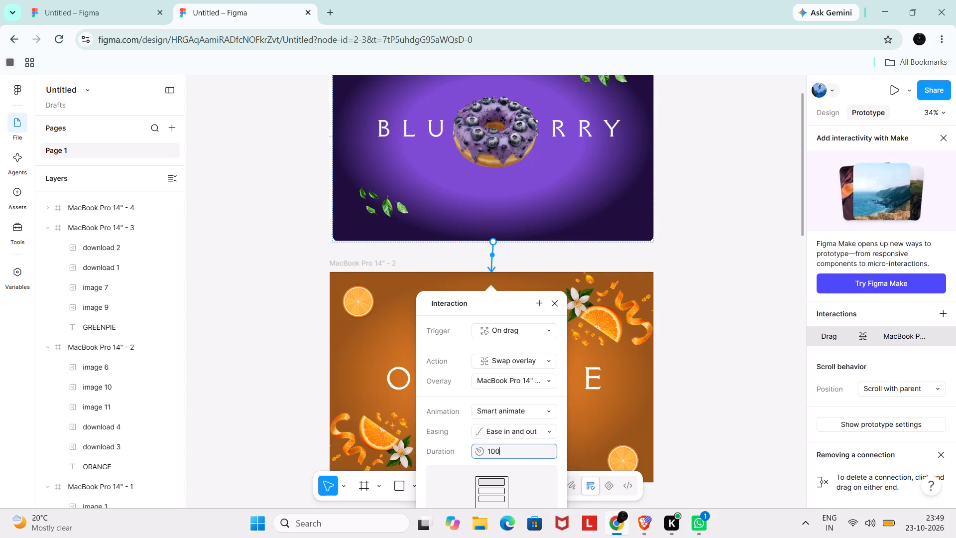
{"action": "key", "text": "0"}
{"action": "key", "text": "Return"}
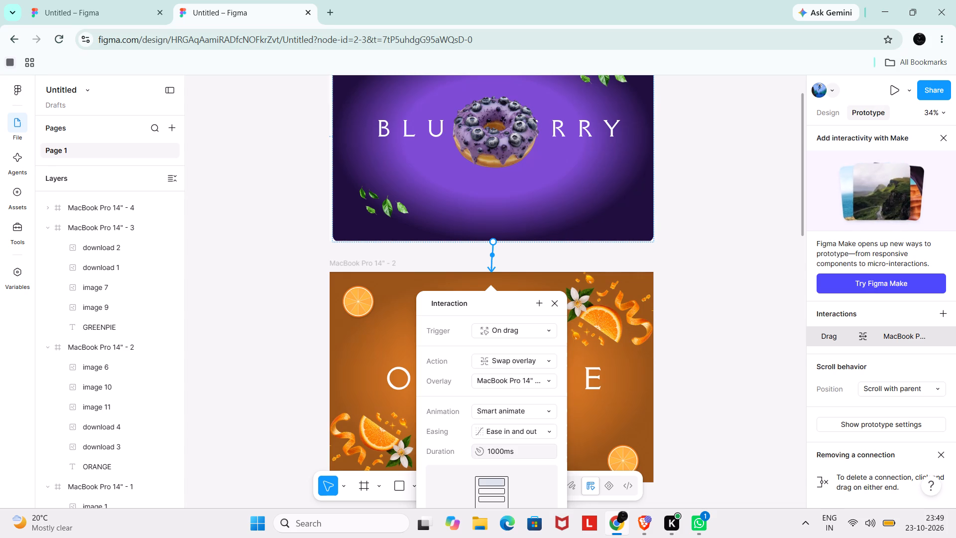
{"action": "scroll", "coordinate": [518, 410], "scroll_direction": "down", "scroll_amount": 1}
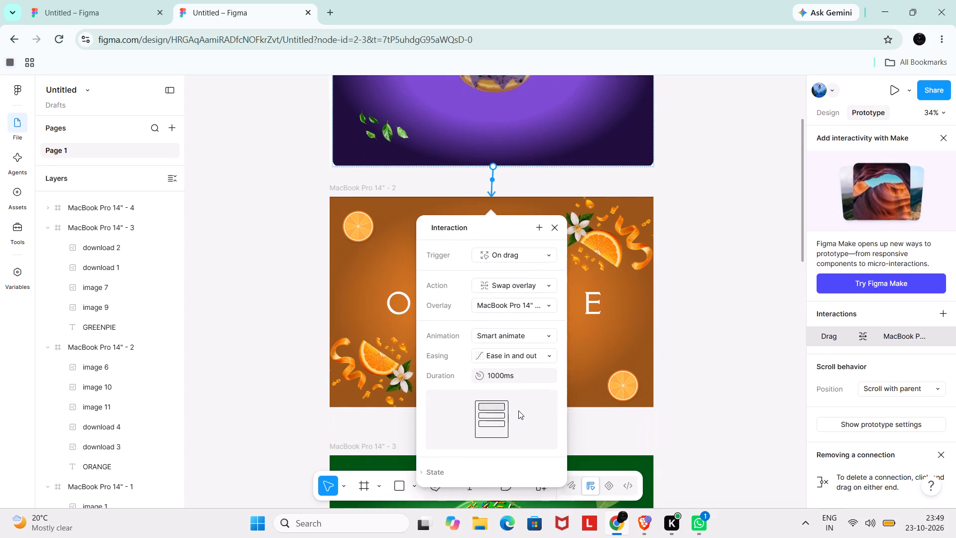
{"action": "scroll", "coordinate": [518, 410], "scroll_direction": "down", "scroll_amount": 1}
{"action": "left_click", "coordinate": [622, 405]}
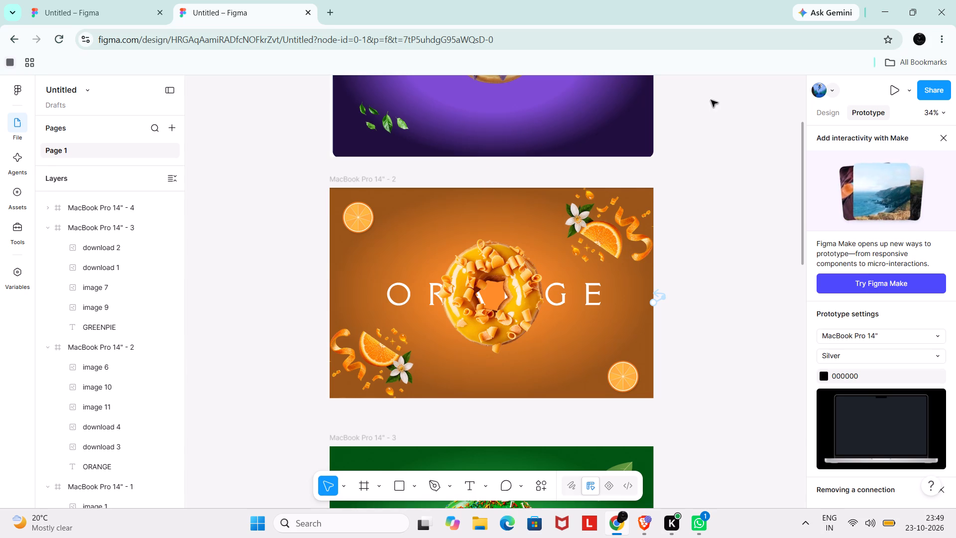
Present the prototype and flip back and forth through the banners to check the transitions between BLUE BERRY and STRAWBERRY.
{"action": "left_click", "coordinate": [898, 89]}
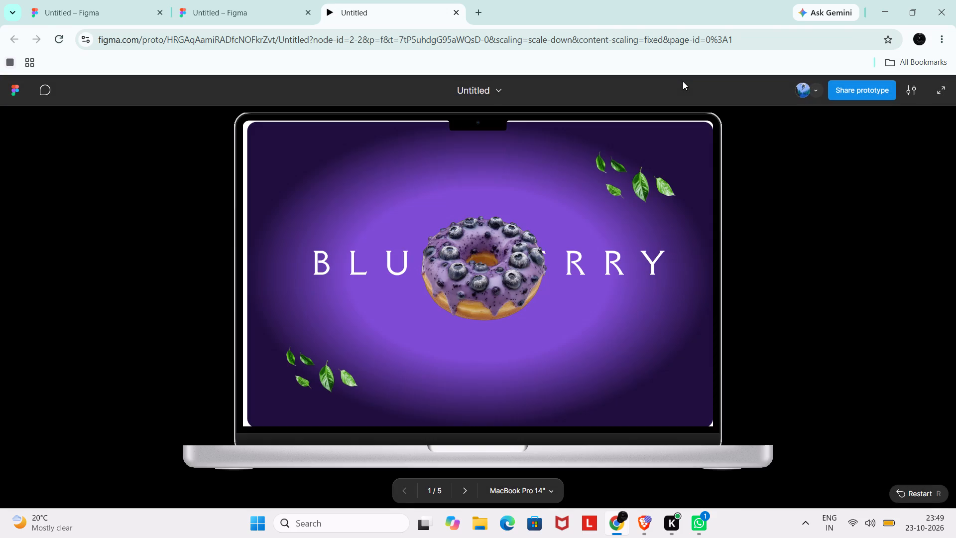
{"action": "key", "text": "Right"}
{"action": "key", "text": "Left"}
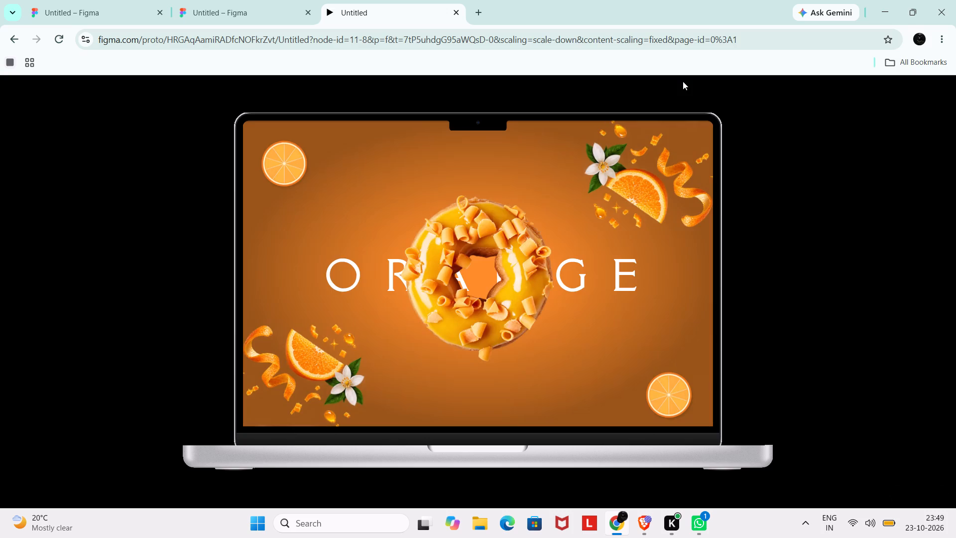
{"action": "key", "text": "Right"}
{"action": "key", "text": "Left"}
{"action": "key", "text": "Right"}
{"action": "key", "text": "Left"}
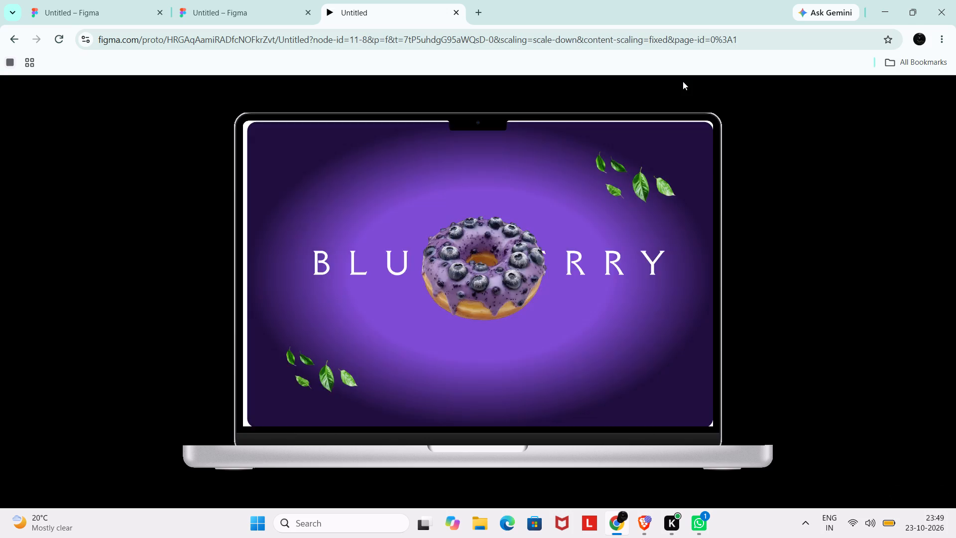
{"action": "key", "text": "Right"}
{"action": "key", "text": "Left"}
{"action": "key", "text": "Right"}
{"action": "key", "text": "Right"}
{"action": "key", "text": "Right"}
{"action": "key", "text": "Right"}
{"action": "key", "text": "Right"}
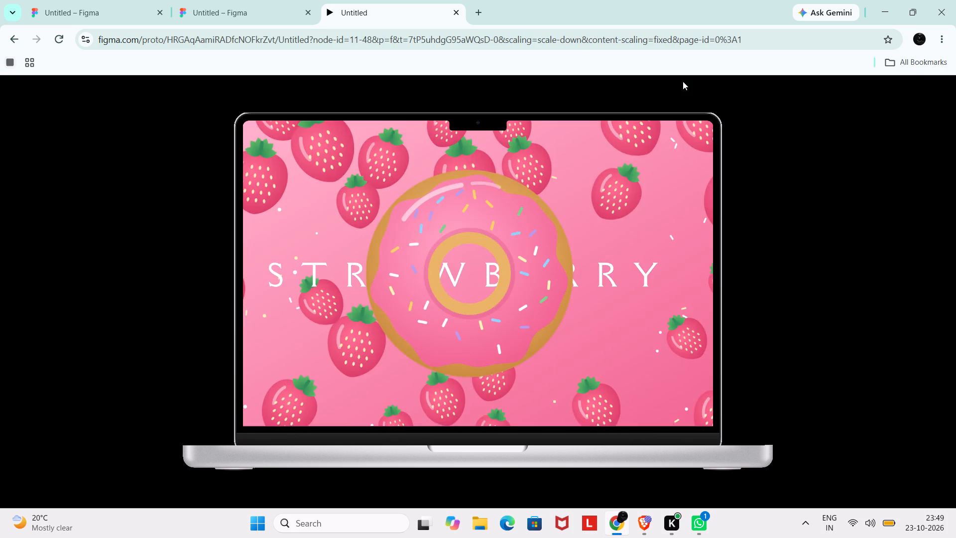
{"action": "key", "text": "Left"}
{"action": "key", "text": "Left"}
{"action": "key", "text": "Left"}
{"action": "key", "text": "Left"}
{"action": "key", "text": "Left"}
{"action": "key", "text": "Left"}
{"action": "key", "text": "Left"}
{"action": "key", "text": "Left"}
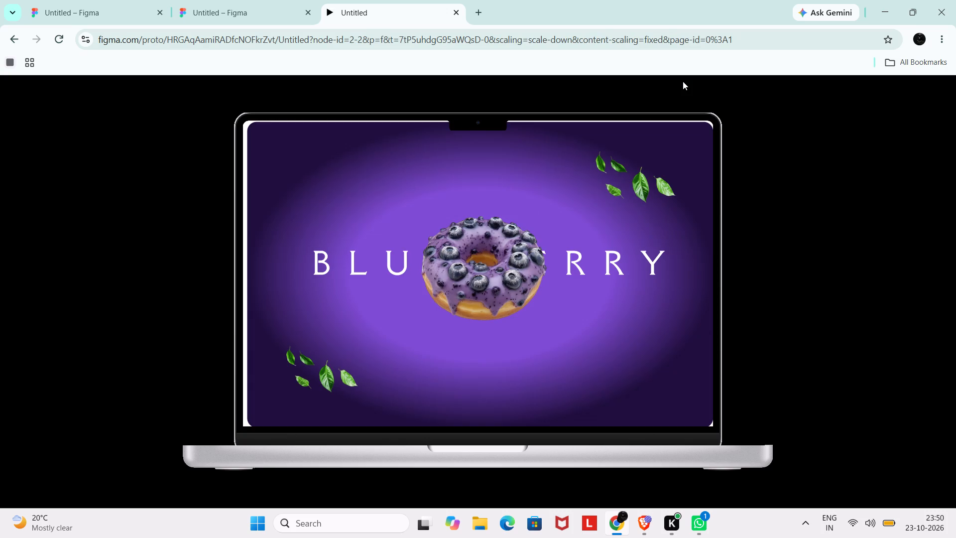
Return to the banner file and add another connection from the BLUE BERRY frame to the ORANGE frame.
{"action": "left_click", "coordinate": [200, 8]}
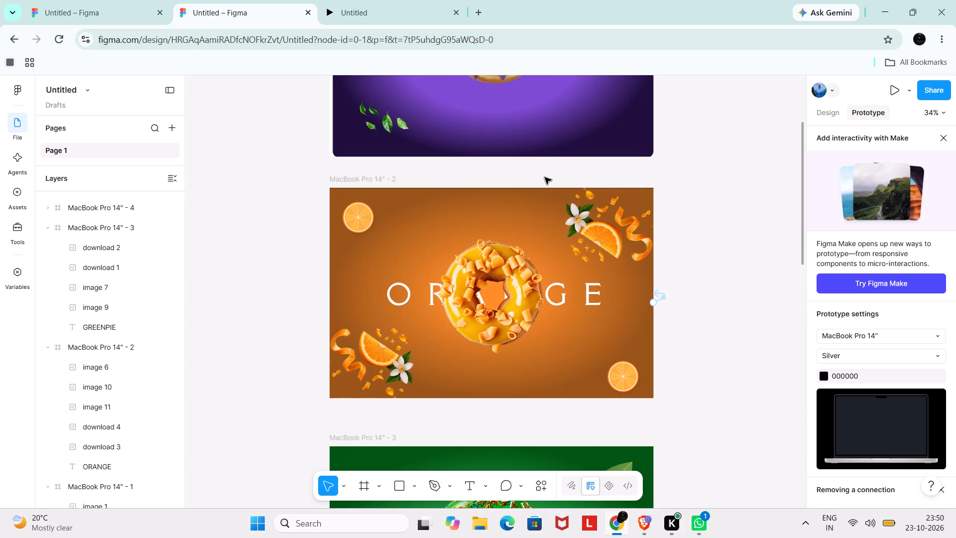
{"action": "scroll", "coordinate": [545, 177], "scroll_direction": "up", "scroll_amount": 1}
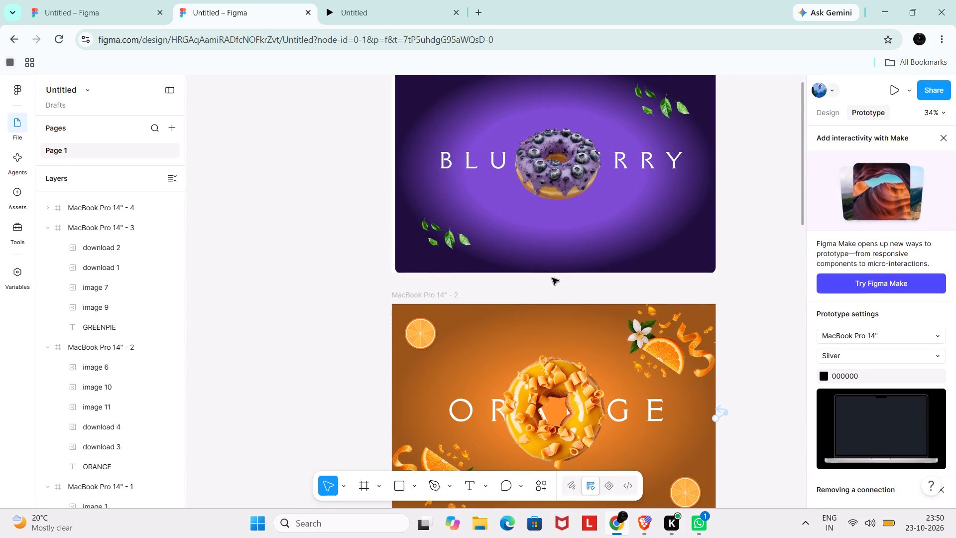
{"action": "left_click_drag", "start_coordinate": [554, 273], "coordinate": [555, 304]}
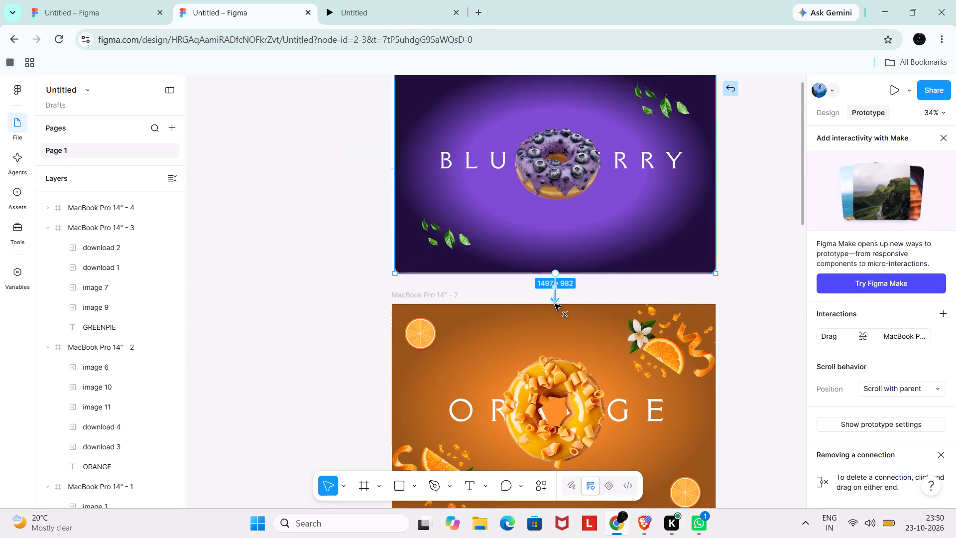
{"action": "left_click_drag", "start_coordinate": [555, 304], "coordinate": [555, 304]}
Set the new connection to On drag and Swap overlay, with MacBook Pro 14" - 2 as the overlay and Smart animate as the animation.
{"action": "left_click", "coordinate": [586, 348]}
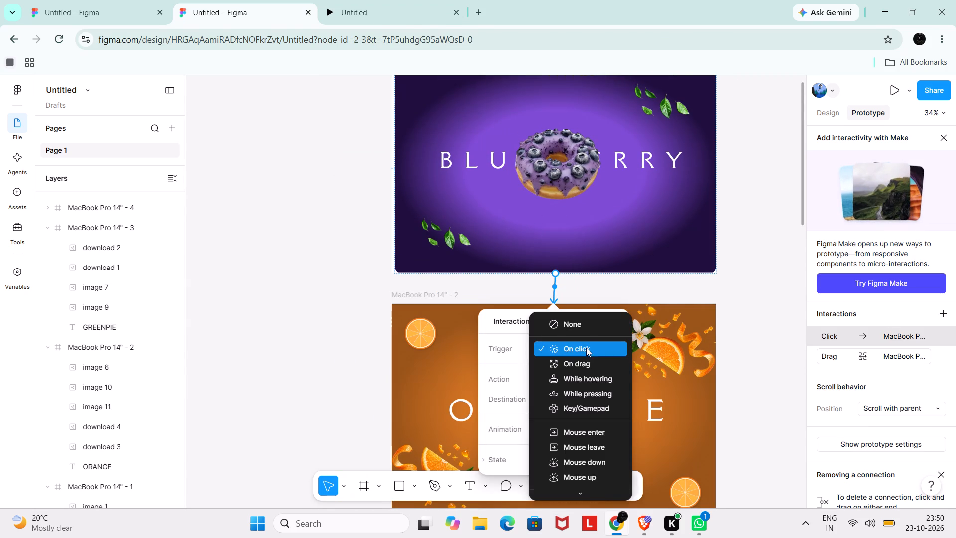
{"action": "left_click", "coordinate": [590, 368]}
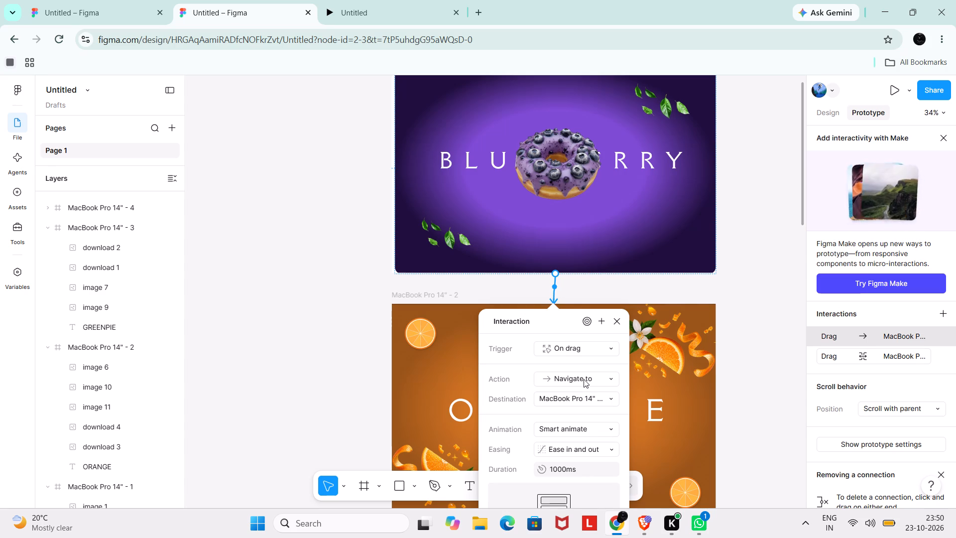
{"action": "left_click", "coordinate": [584, 378]}
{"action": "scroll", "coordinate": [598, 413], "scroll_direction": "down", "scroll_amount": 1}
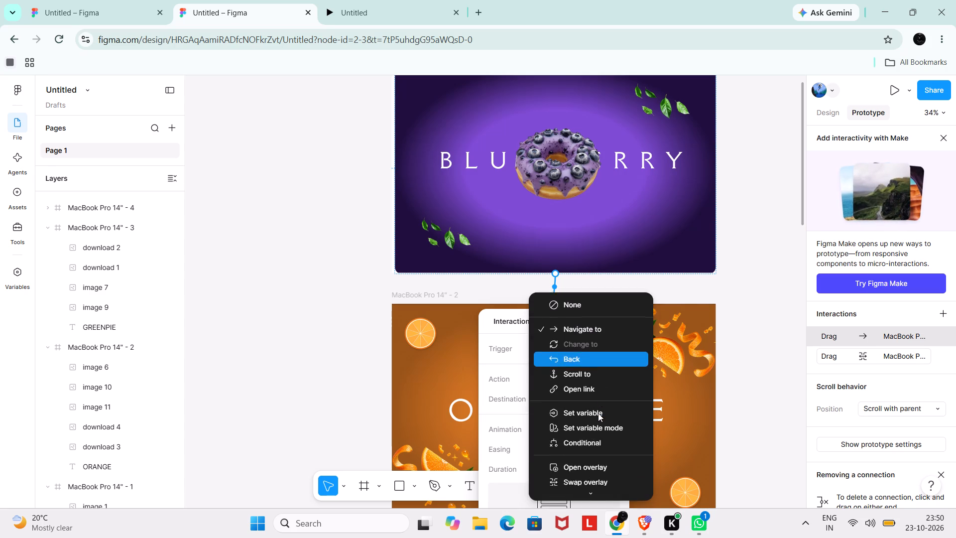
{"action": "scroll", "coordinate": [598, 413], "scroll_direction": "down", "scroll_amount": 1}
{"action": "left_click", "coordinate": [599, 434]}
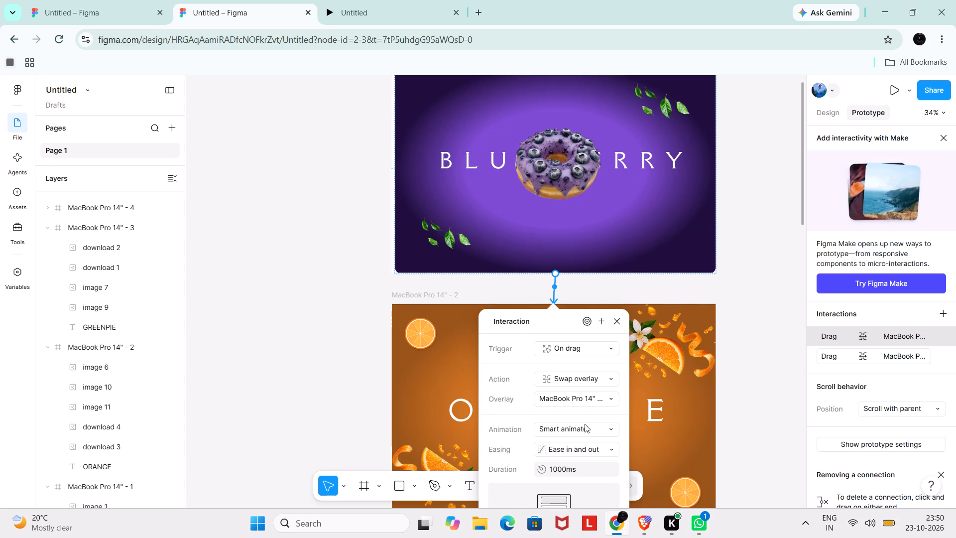
{"action": "left_click", "coordinate": [584, 400]}
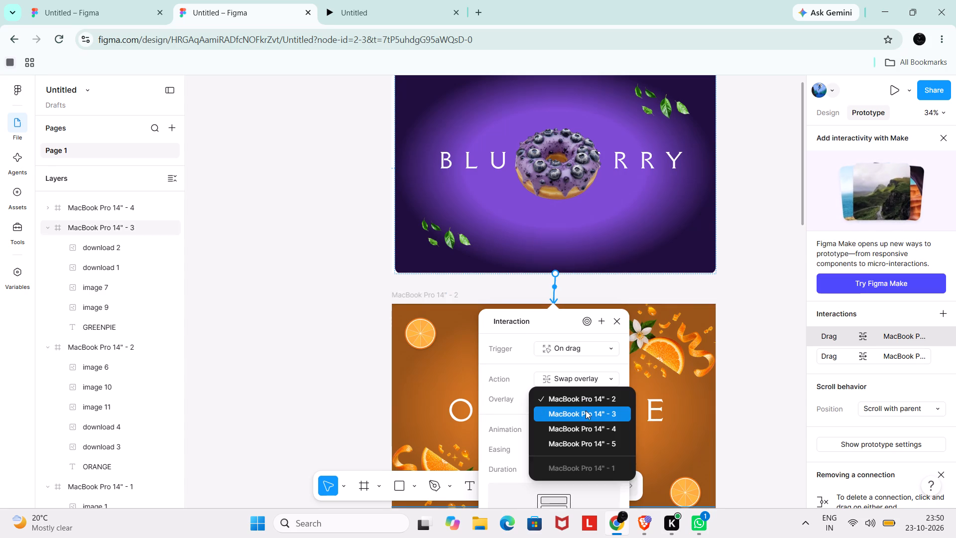
{"action": "left_click", "coordinate": [585, 398]}
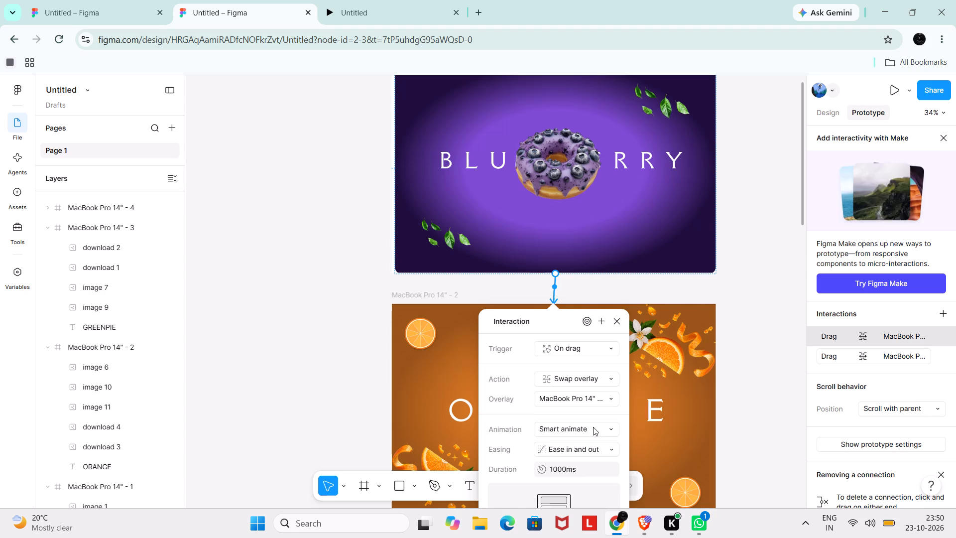
{"action": "left_click", "coordinate": [593, 427]}
{"action": "left_click", "coordinate": [587, 432]}
Look over the remaining settings of the BLUE BERRY to ORANGE interaction and close them.
{"action": "scroll", "coordinate": [587, 432], "scroll_direction": "down", "scroll_amount": 2}
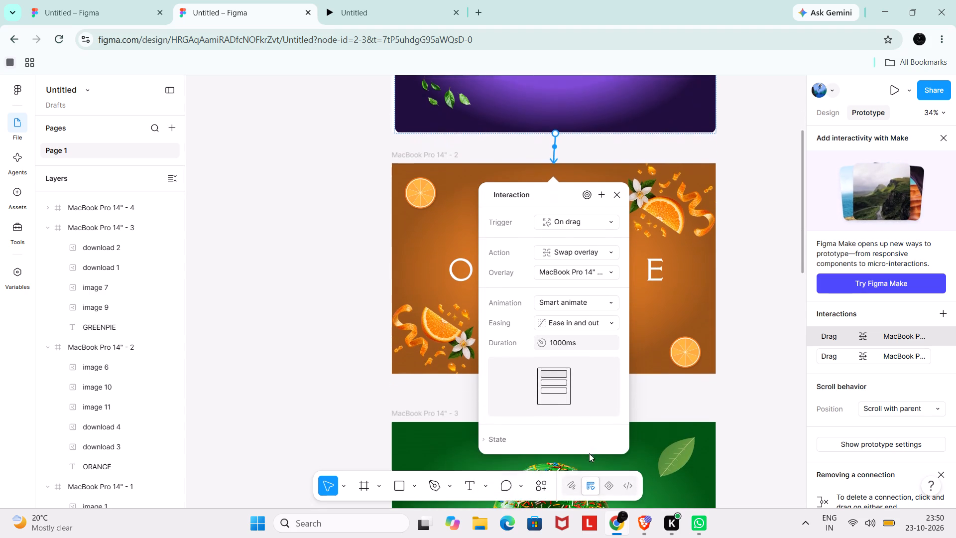
{"action": "scroll", "coordinate": [589, 453], "scroll_direction": "down", "scroll_amount": 1}
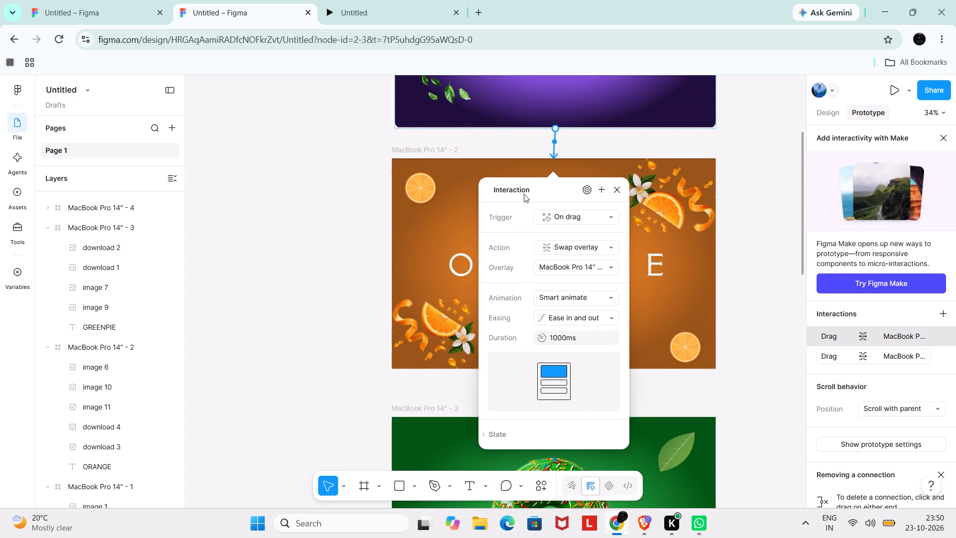
{"action": "left_click", "coordinate": [759, 279]}
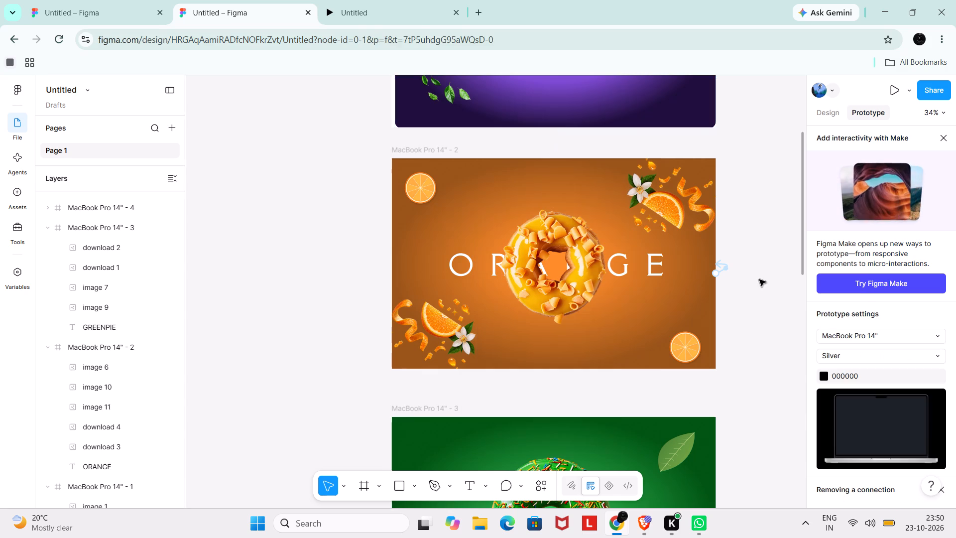
Add another connection from the BLUE BERRY frame to the ORANGE frame, set to On drag and Swap overlay.
{"action": "scroll", "coordinate": [541, 134], "scroll_direction": "up", "scroll_amount": 1}
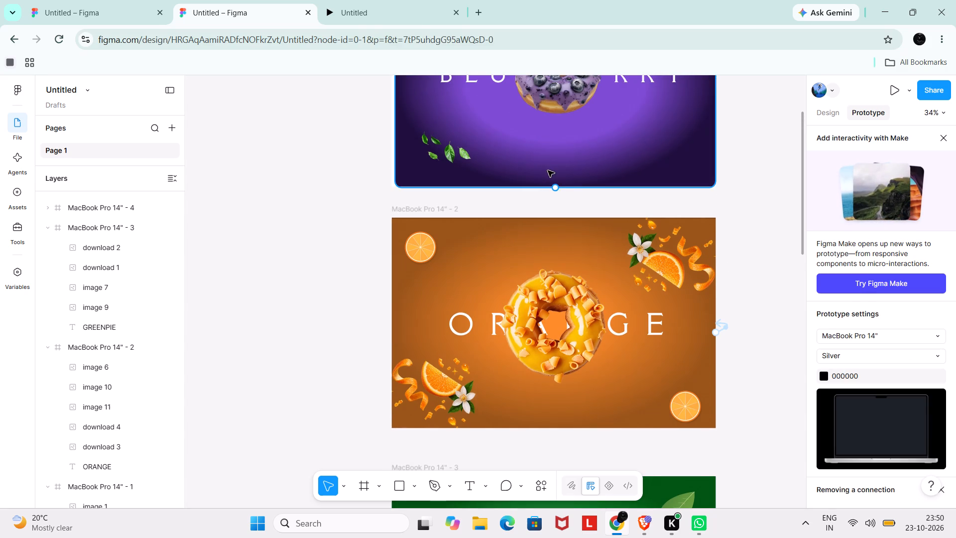
{"action": "left_click_drag", "start_coordinate": [553, 186], "coordinate": [556, 219]}
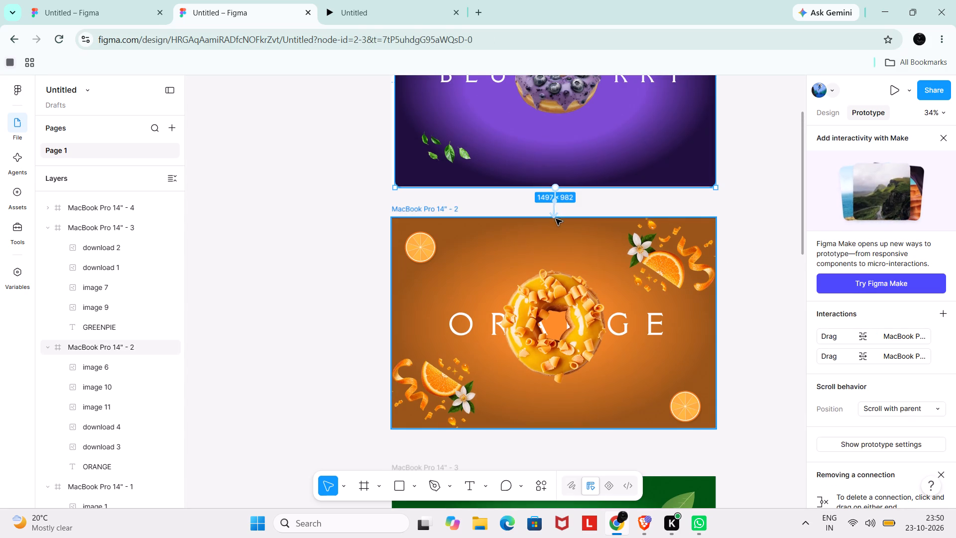
{"action": "left_click_drag", "start_coordinate": [556, 219], "coordinate": [555, 219]}
{"action": "left_click", "coordinate": [591, 273]}
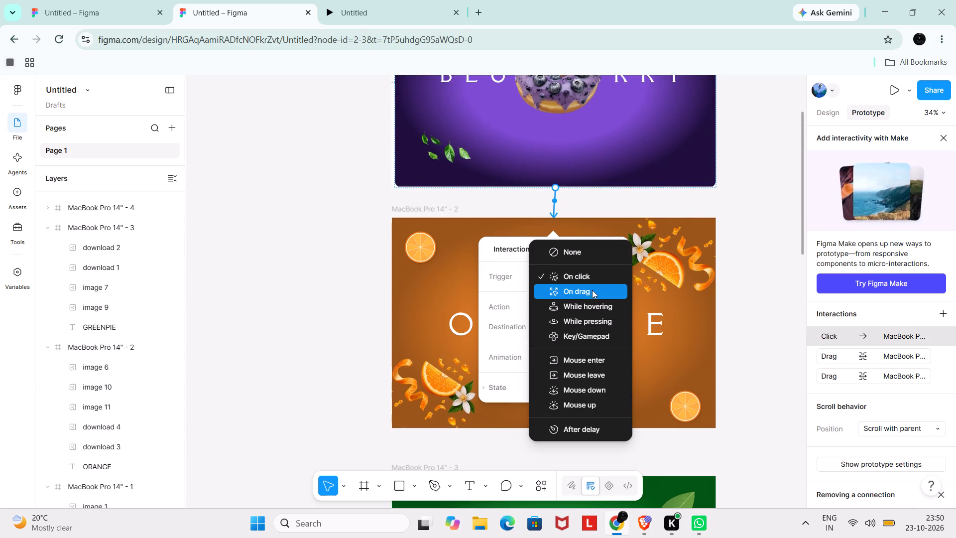
{"action": "left_click", "coordinate": [593, 291]}
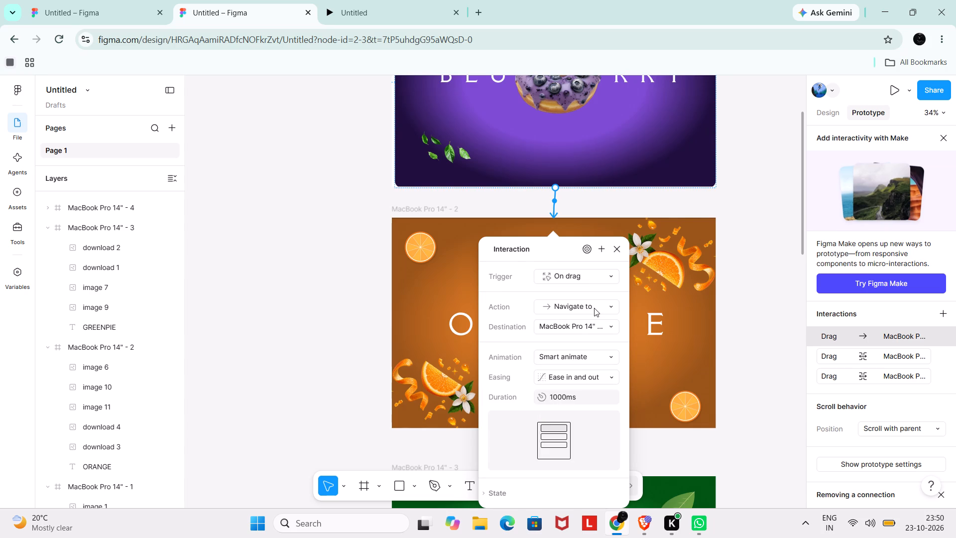
{"action": "left_click", "coordinate": [594, 308]}
{"action": "scroll", "coordinate": [599, 367], "scroll_direction": "down", "scroll_amount": 1}
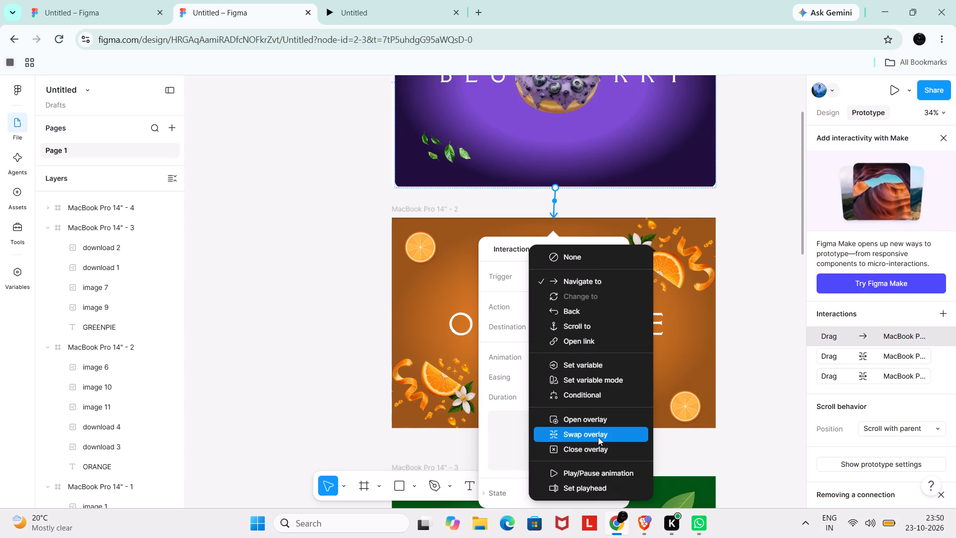
{"action": "left_click", "coordinate": [598, 437]}
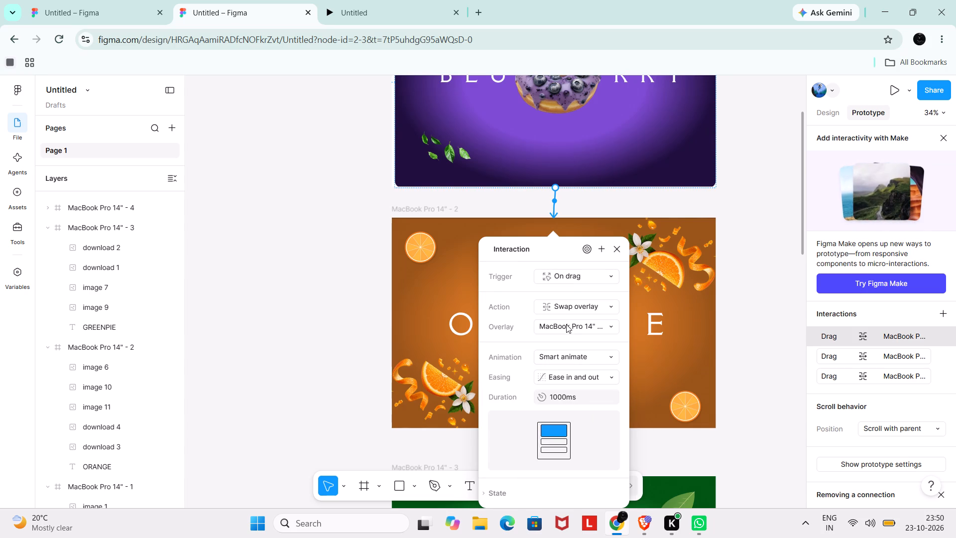
{"action": "left_click", "coordinate": [566, 324]}
{"action": "left_click", "coordinate": [572, 327]}
Expand the interaction's State options, check which extra actions can be added, and close the settings.
{"action": "scroll", "coordinate": [584, 376], "scroll_direction": "down", "scroll_amount": 1}
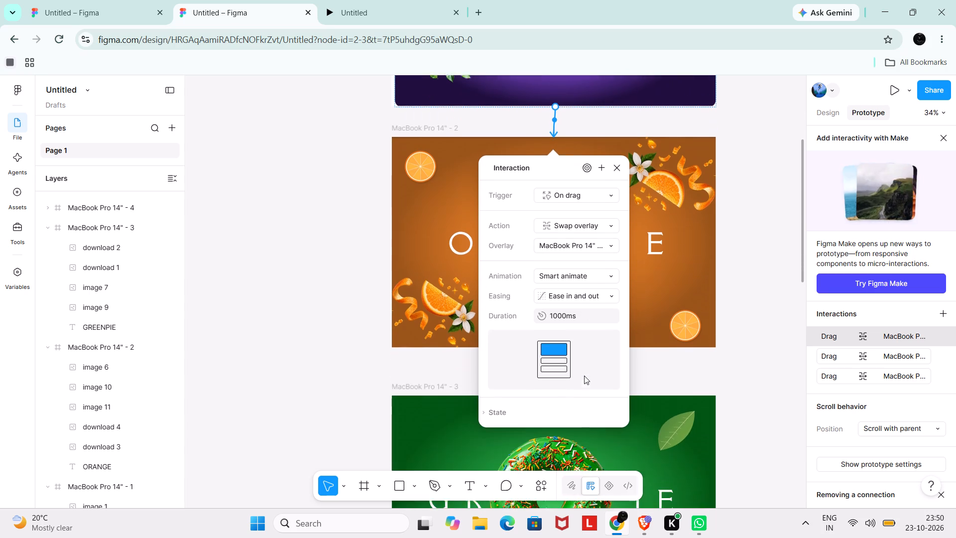
{"action": "left_click", "coordinate": [501, 403]}
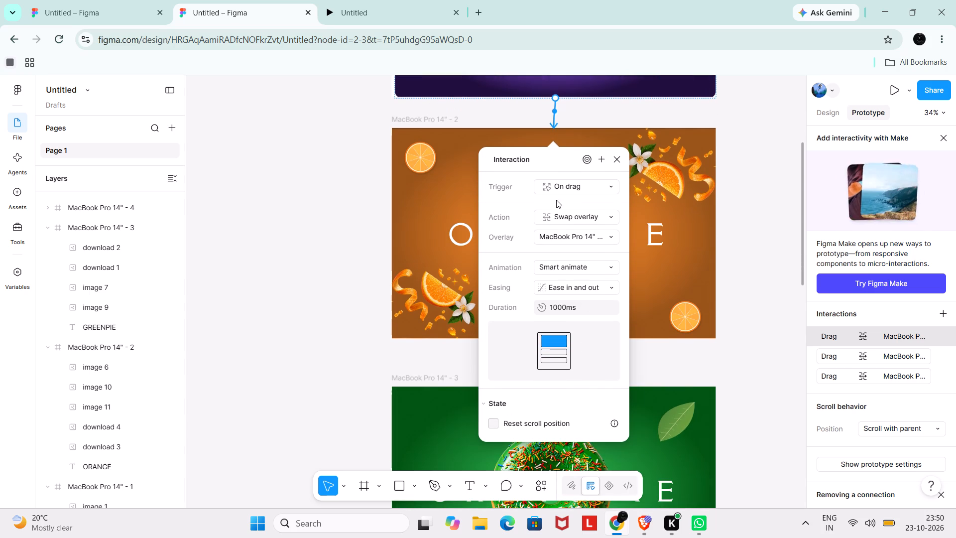
{"action": "left_click", "coordinate": [600, 153]}
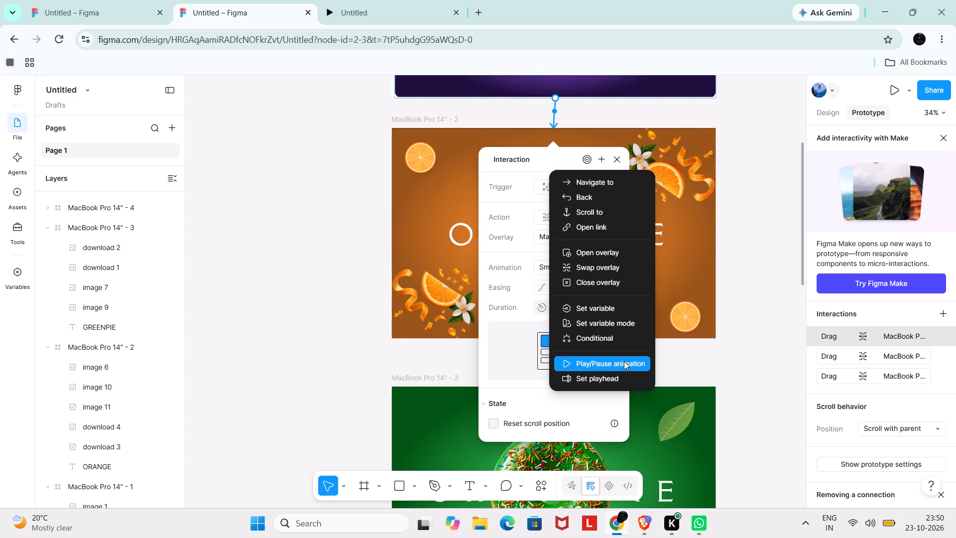
{"action": "left_click", "coordinate": [516, 355]}
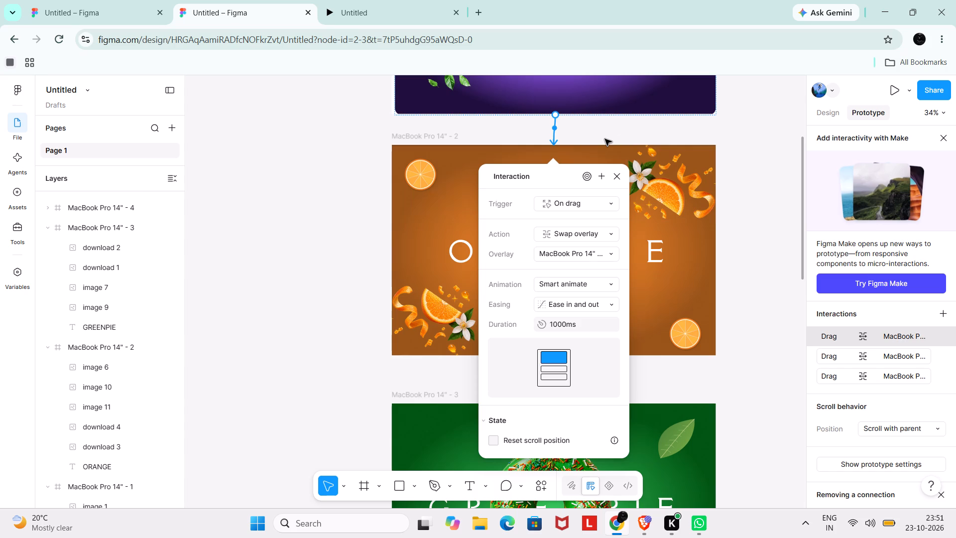
{"action": "left_click", "coordinate": [605, 139]}
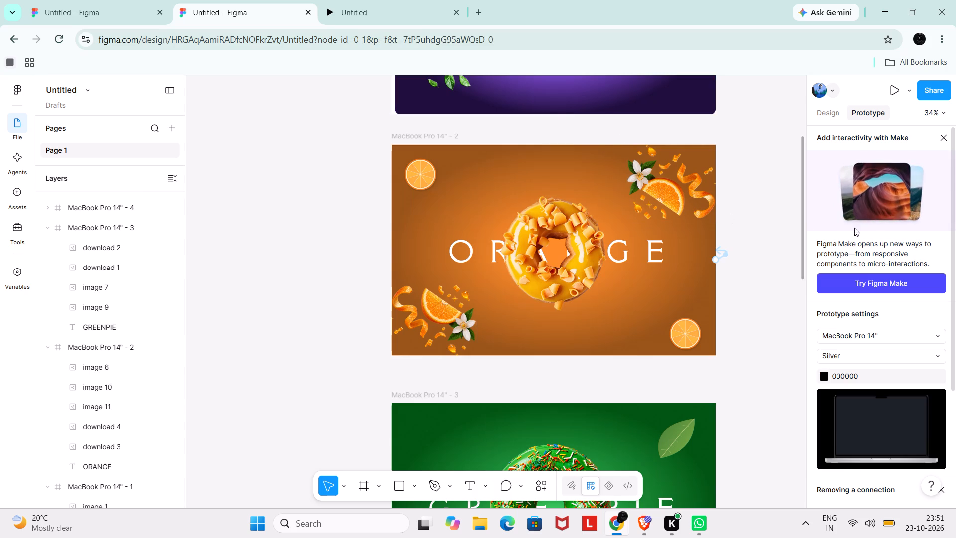
Add another BLUE BERRY to ORANGE connection set to On drag and Swap overlay, with MacBook Pro 14" - 2 as the overlay.
{"action": "scroll", "coordinate": [589, 109], "scroll_direction": "up", "scroll_amount": 1}
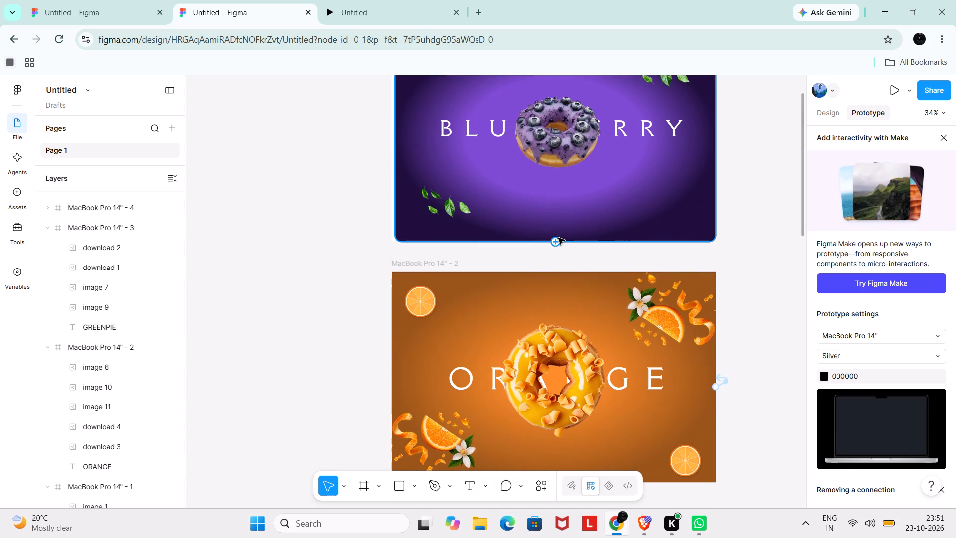
{"action": "left_click_drag", "start_coordinate": [556, 239], "coordinate": [555, 272]}
{"action": "left_click", "coordinate": [595, 333]}
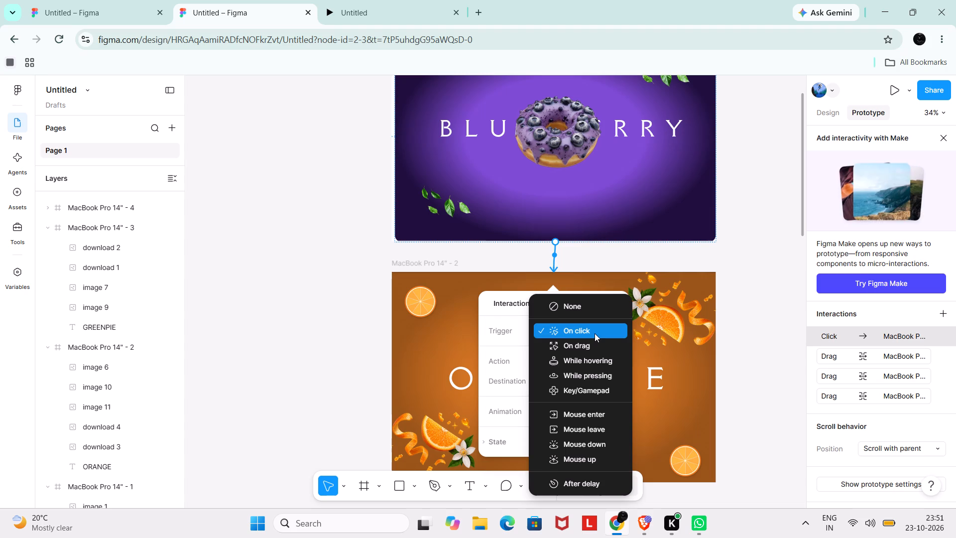
{"action": "left_click", "coordinate": [595, 342]}
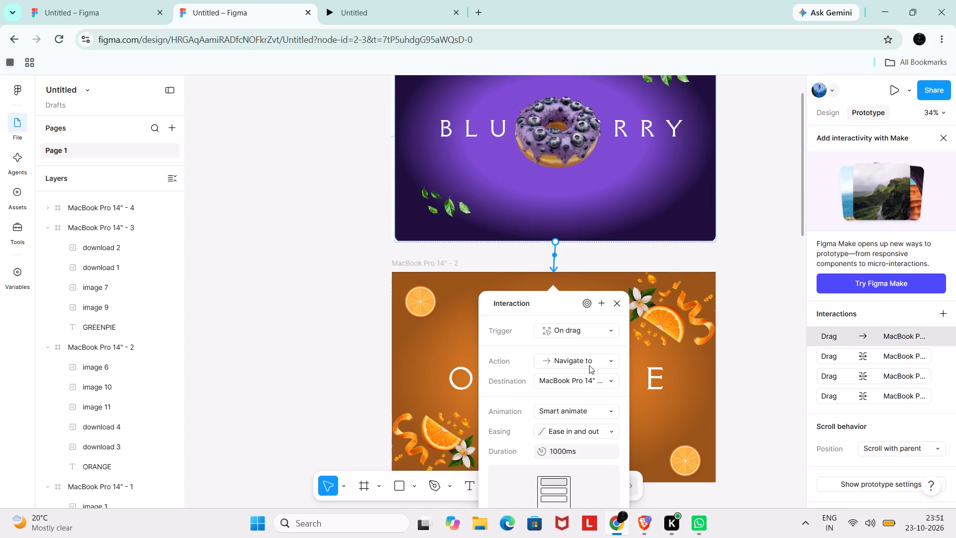
{"action": "left_click", "coordinate": [589, 365]}
{"action": "scroll", "coordinate": [593, 418], "scroll_direction": "down", "scroll_amount": 1}
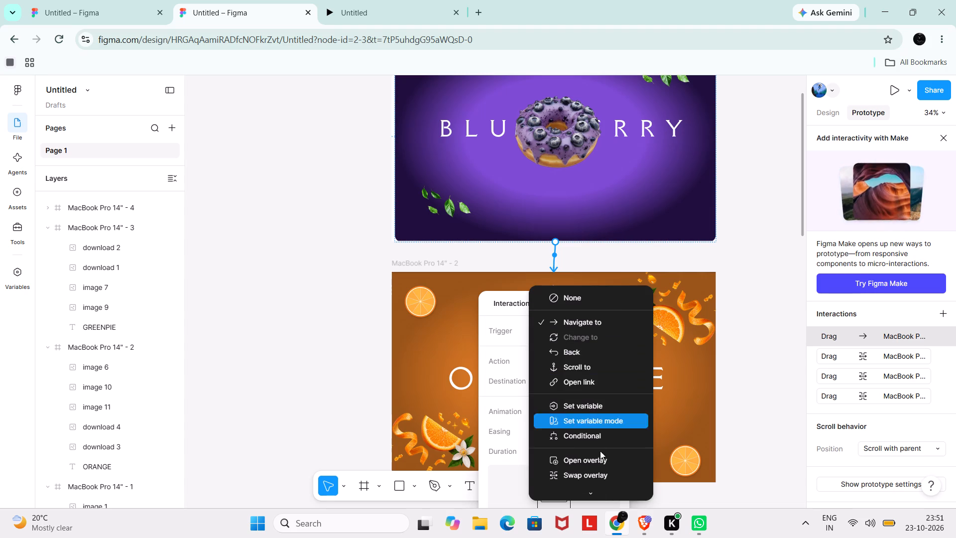
{"action": "left_click", "coordinate": [607, 473]}
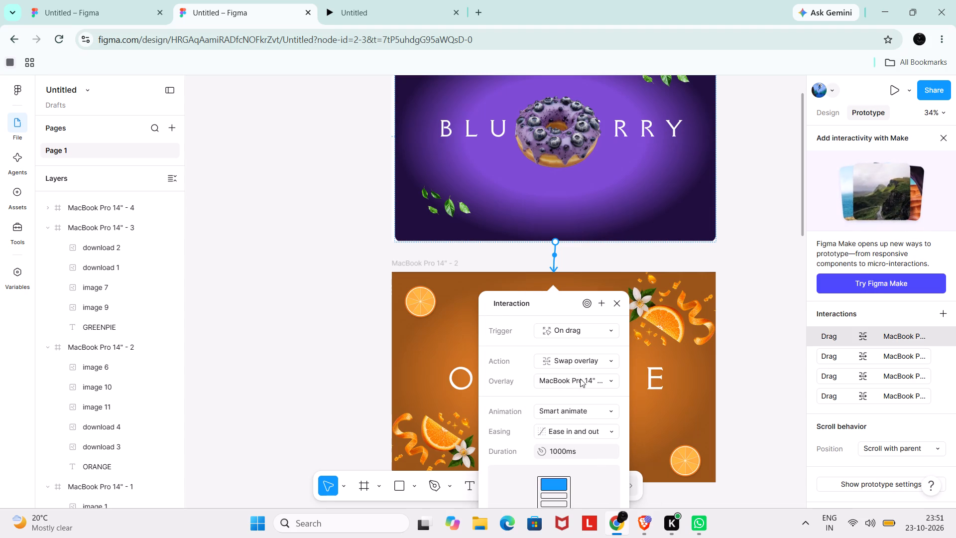
{"action": "left_click", "coordinate": [580, 379]}
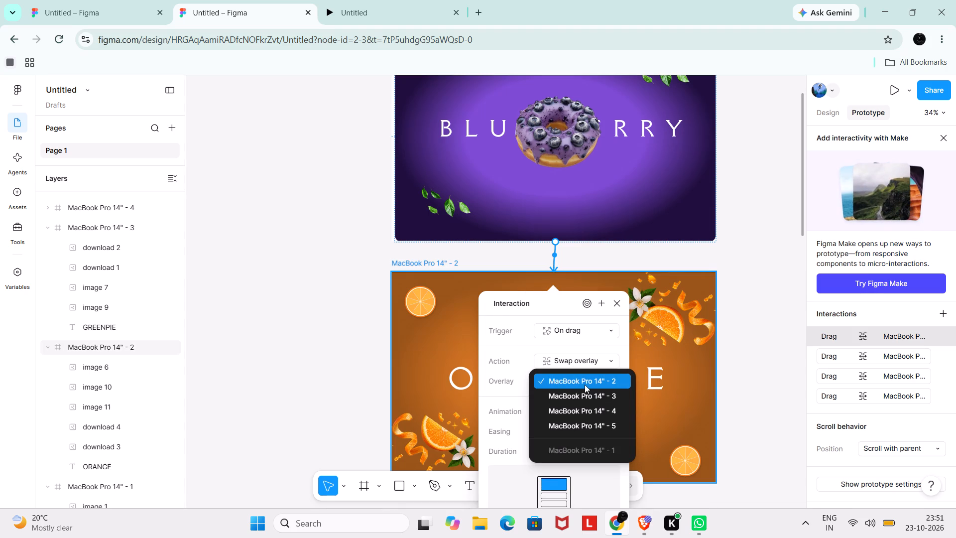
{"action": "left_click", "coordinate": [585, 385]}
{"action": "scroll", "coordinate": [597, 436], "scroll_direction": "down", "scroll_amount": 1}
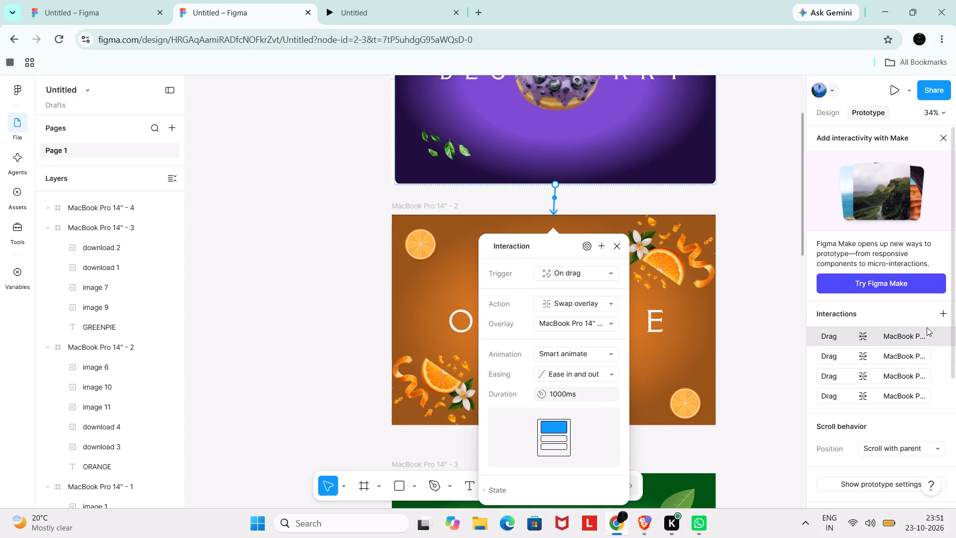
{"action": "left_click", "coordinate": [893, 333]}
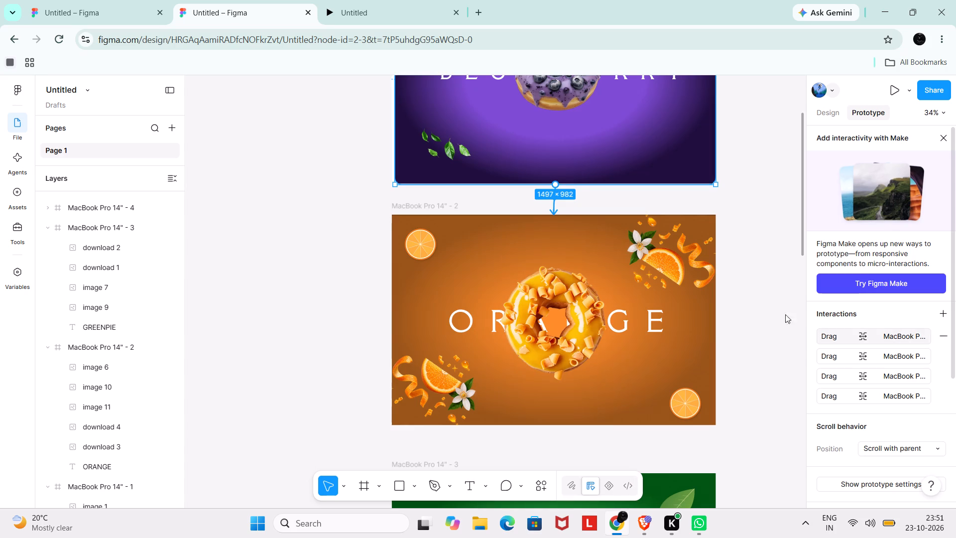
{"action": "left_click", "coordinate": [744, 294]}
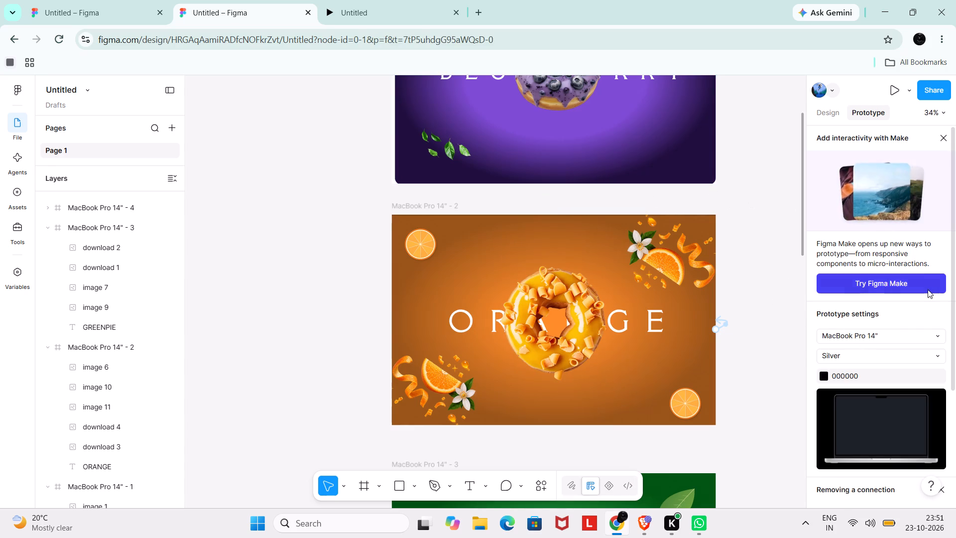
Dismiss the Add interactivity with Make, Removing a connection and Running your prototype notices.
{"action": "left_click", "coordinate": [943, 143]}
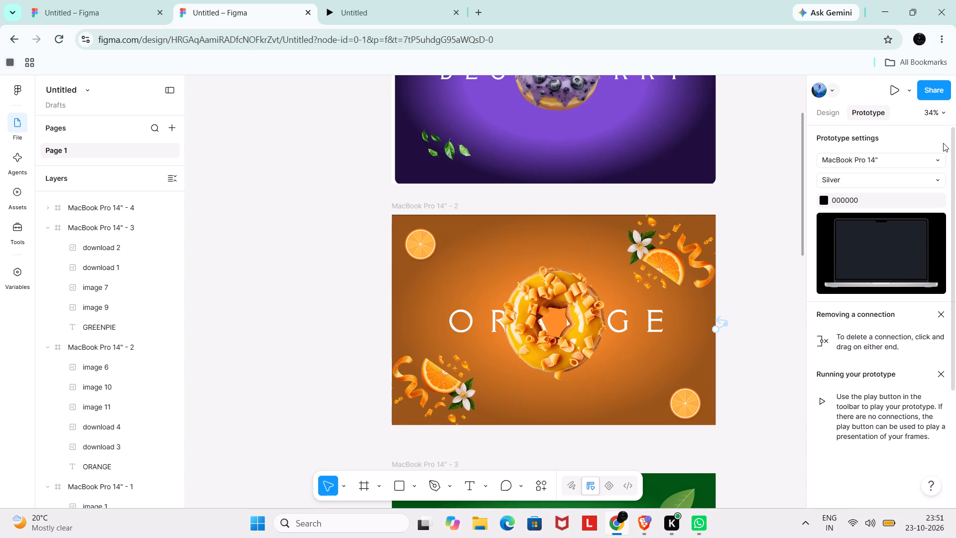
{"action": "left_click", "coordinate": [948, 315]}
{"action": "left_click", "coordinate": [941, 317]}
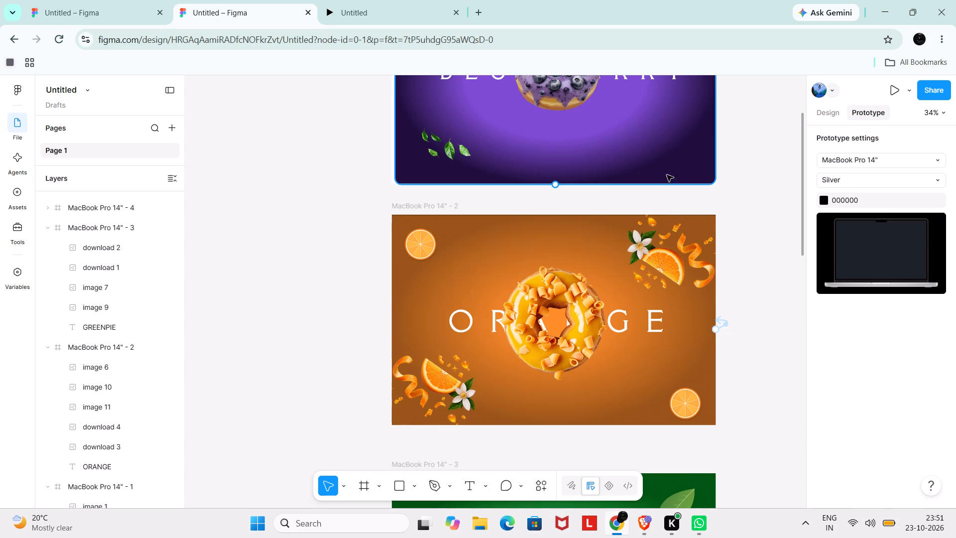
Connect BLUE BERRY to ORANGE once more, add a Swap overlay action beside Navigate to, set the trigger to On drag, and close the settings.
{"action": "left_click_drag", "start_coordinate": [556, 184], "coordinate": [554, 216]}
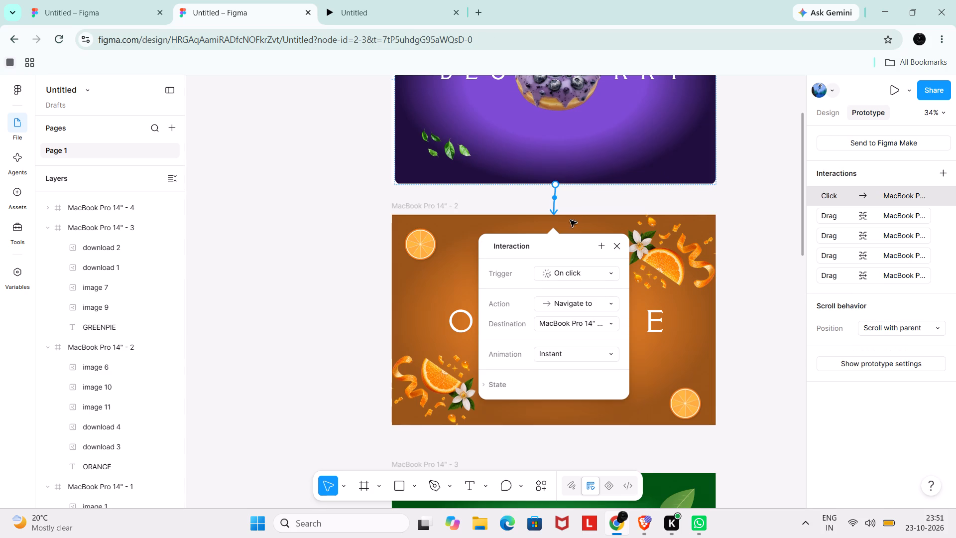
{"action": "left_click", "coordinate": [603, 277]}
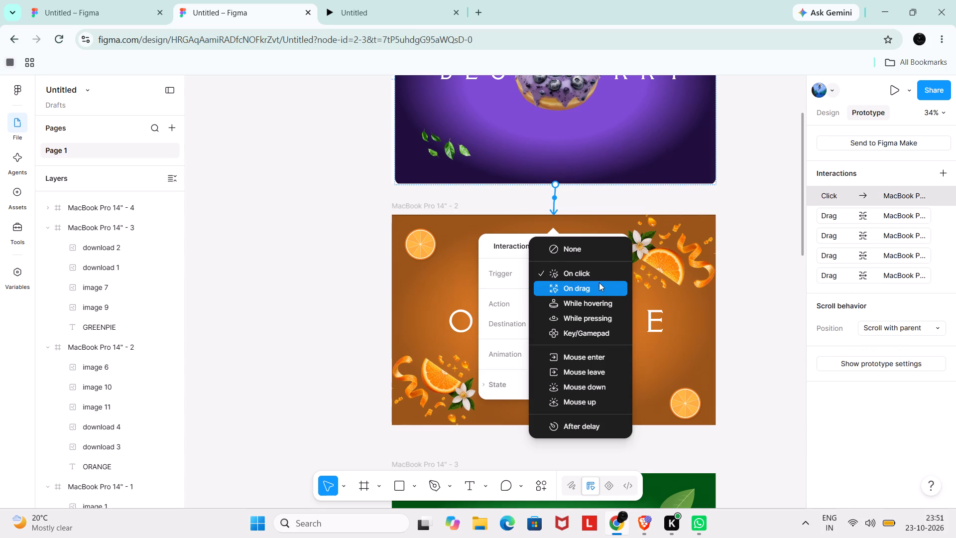
{"action": "left_click", "coordinate": [652, 227]}
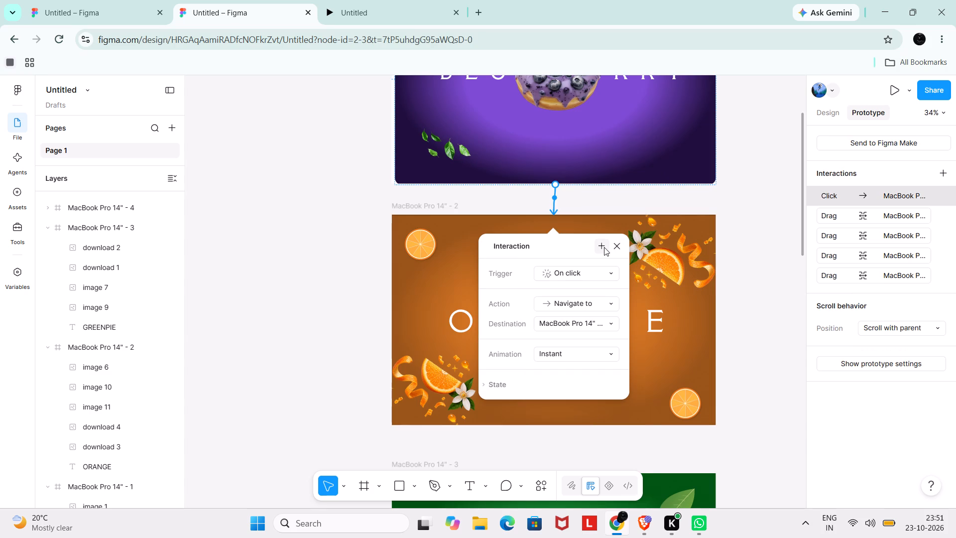
{"action": "left_click", "coordinate": [603, 247]}
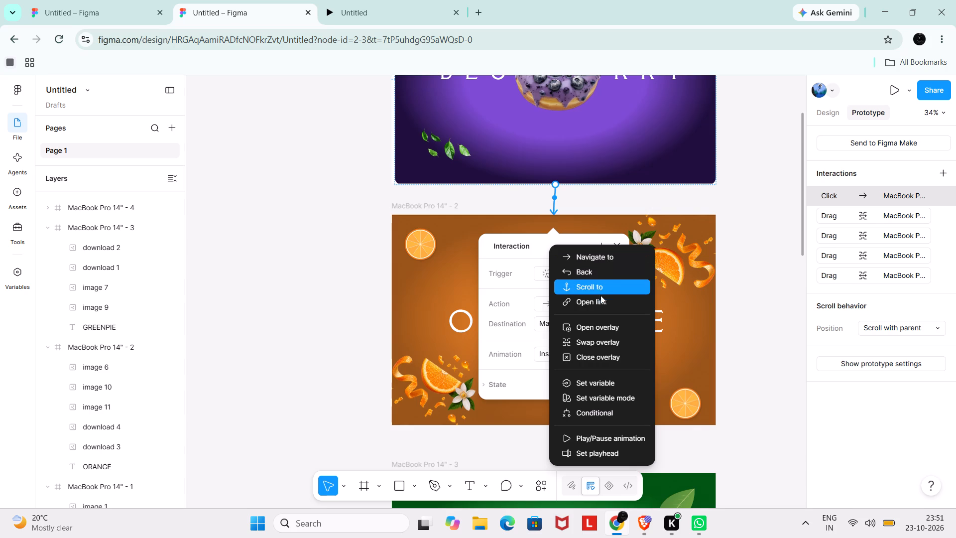
{"action": "left_click", "coordinate": [605, 335]}
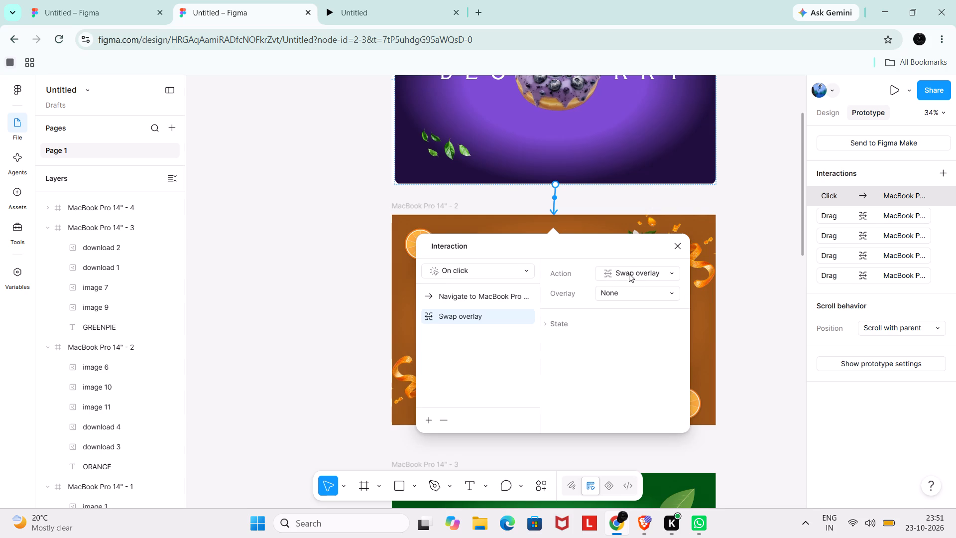
{"action": "left_click", "coordinate": [502, 268]}
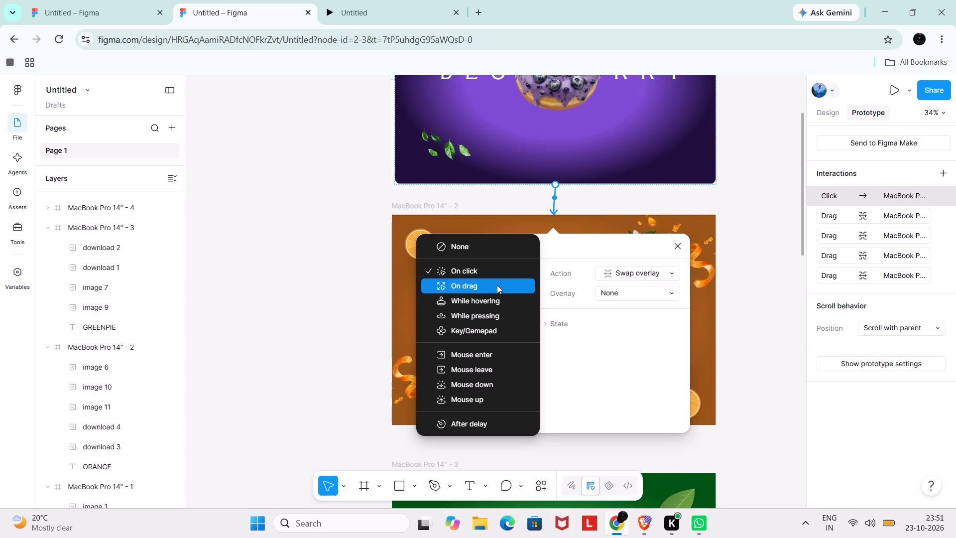
{"action": "left_click", "coordinate": [497, 285]}
{"action": "left_click", "coordinate": [507, 300]}
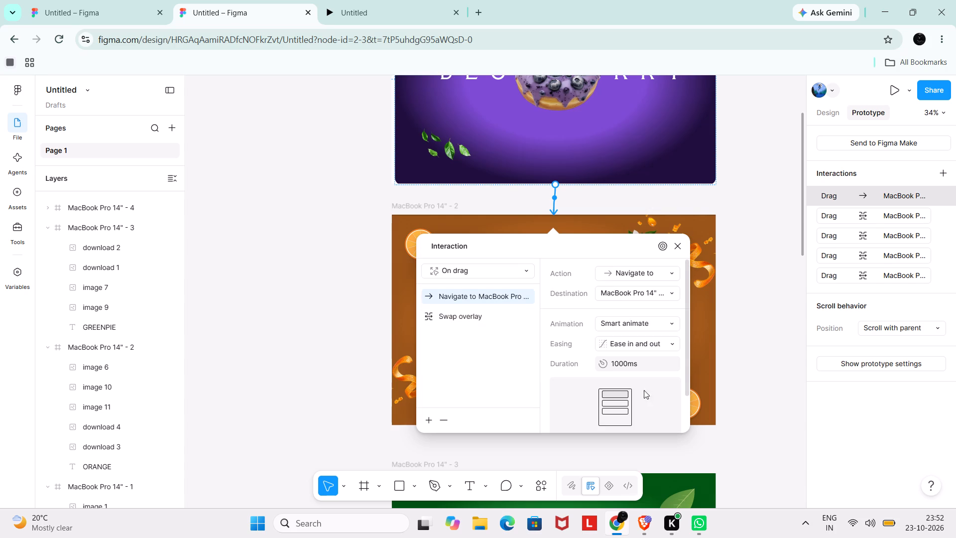
{"action": "scroll", "coordinate": [572, 313], "scroll_direction": "down", "scroll_amount": 2}
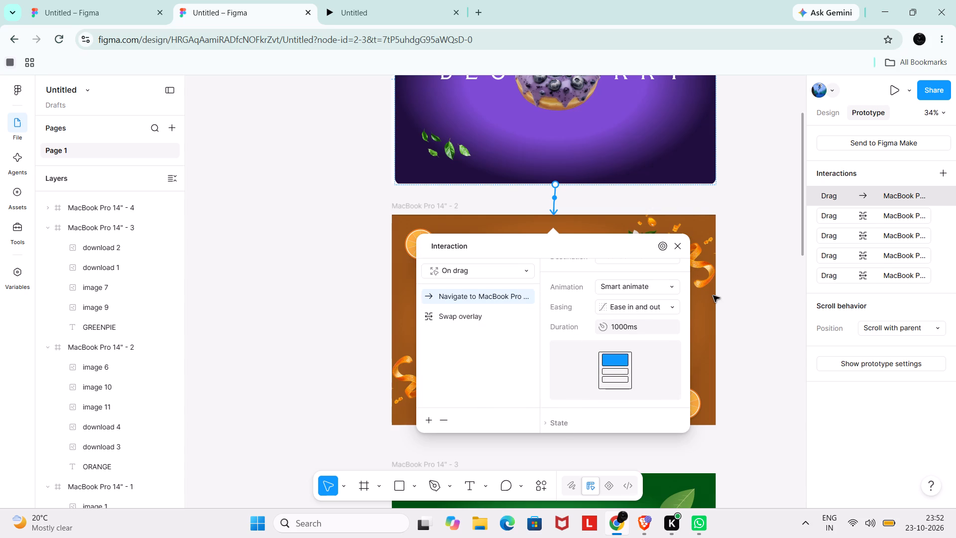
{"action": "left_click", "coordinate": [555, 188]}
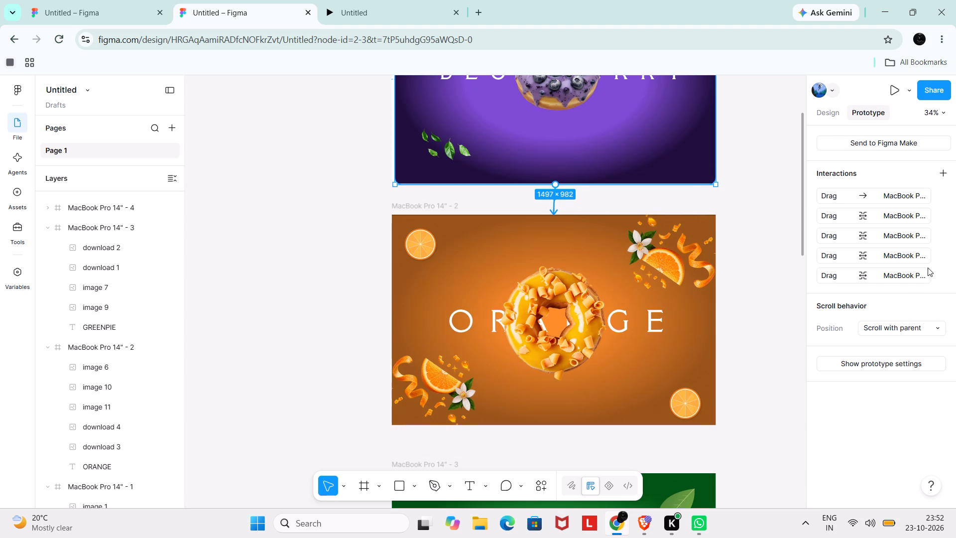
Present the prototype and step back and forth through the banner frames to examine the transitions.
{"action": "left_click", "coordinate": [895, 95]}
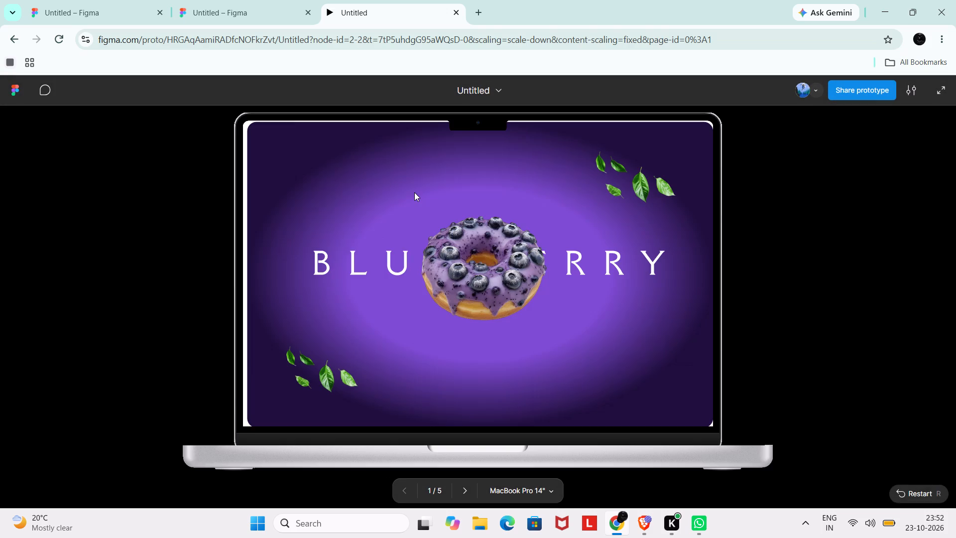
{"action": "key", "text": "Left"}
{"action": "key", "text": "Right"}
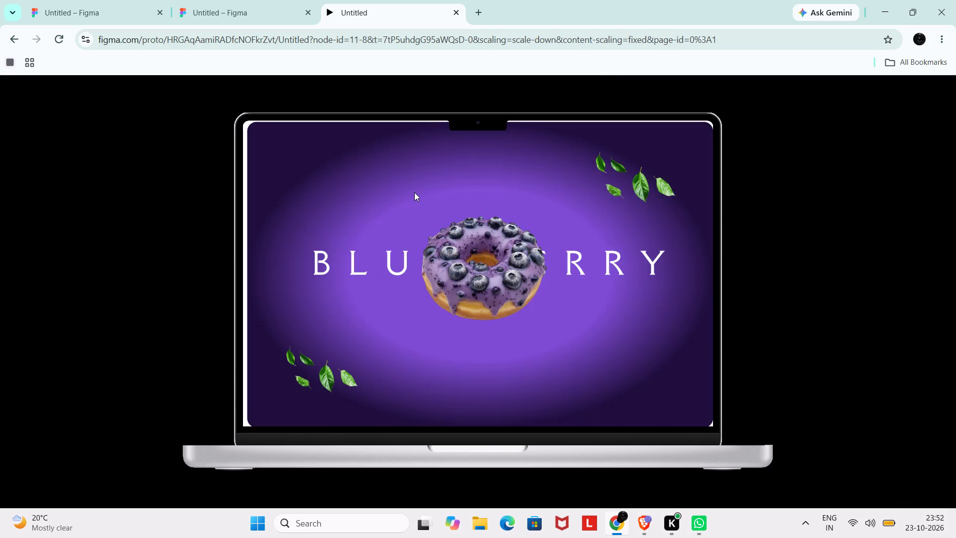
{"action": "key", "text": "Left"}
{"action": "key", "text": "Right"}
{"action": "key", "text": "Left"}
{"action": "key", "text": "Left"}
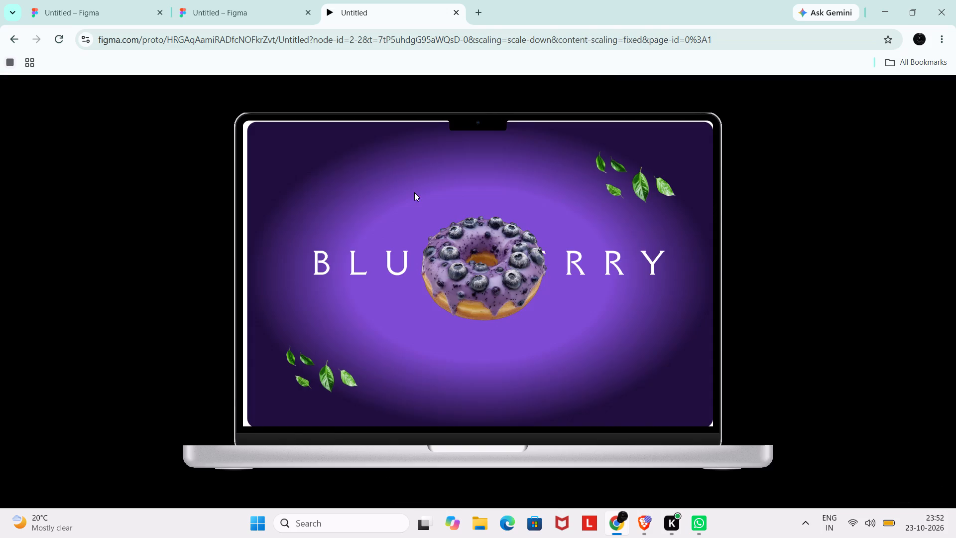
{"action": "key", "text": "Left"}
{"action": "key", "text": "Right"}
{"action": "key", "text": "Right"}
{"action": "key", "text": "Right"}
{"action": "key", "text": "Right"}
{"action": "key", "text": "Right"}
{"action": "key", "text": "Right"}
{"action": "key", "text": "Right"}
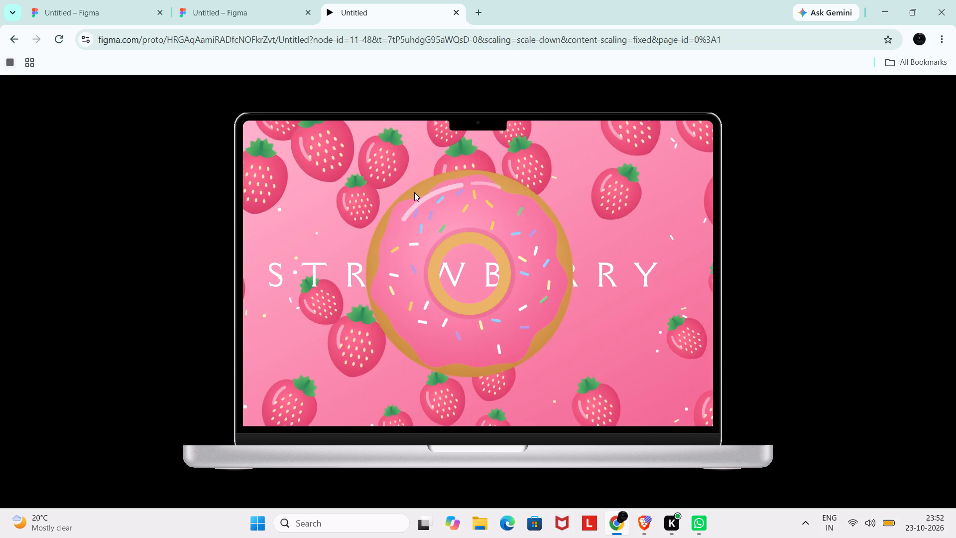
{"action": "key", "text": "Left"}
{"action": "key", "text": "Left"}
{"action": "key", "text": "Left"}
{"action": "key", "text": "Left"}
{"action": "key", "text": "Left"}
{"action": "key", "text": "Left"}
{"action": "key", "text": "Left"}
{"action": "key", "text": "Left"}
{"action": "key", "text": "Left"}
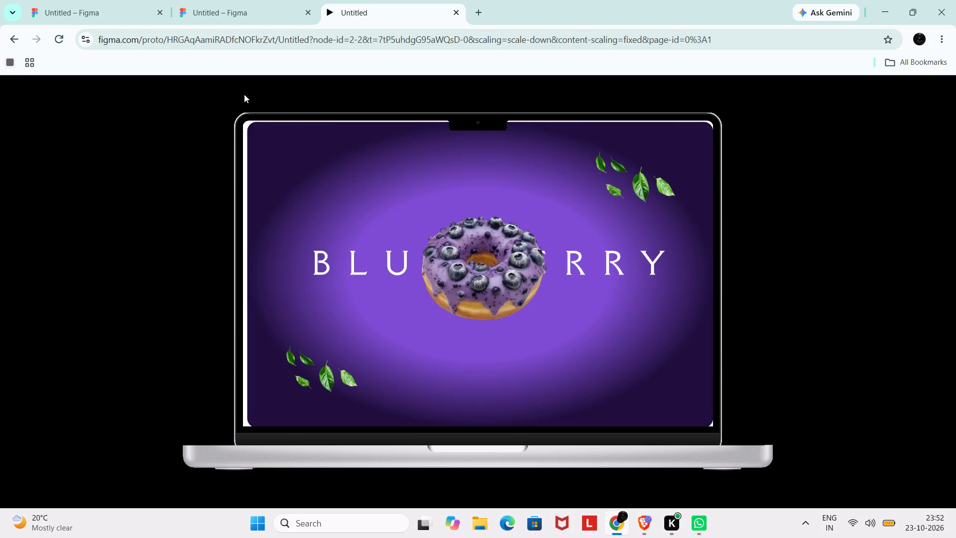
Return to the design file, inspect the BLUE BERRY to ORANGE connection's trigger options, and close the settings.
{"action": "left_click", "coordinate": [178, 0]}
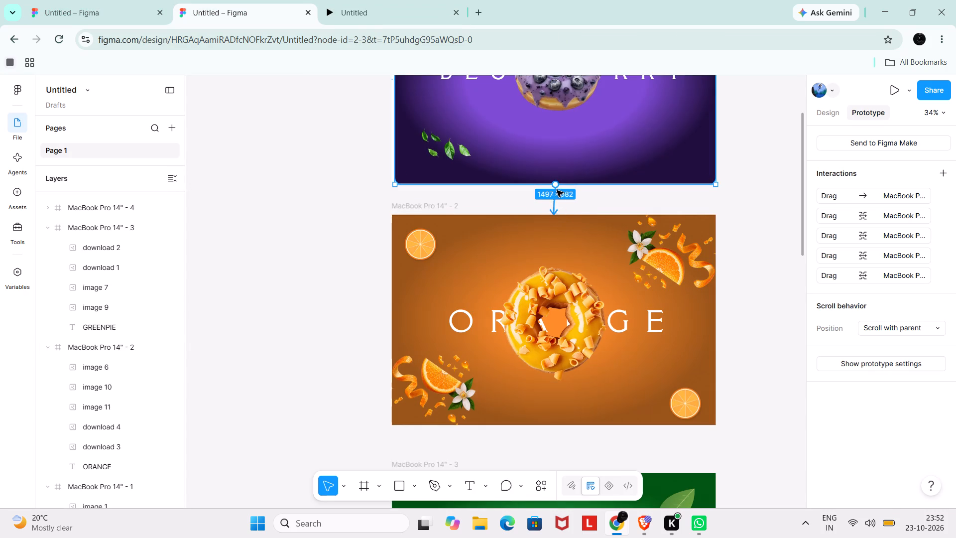
{"action": "left_click", "coordinate": [554, 204]}
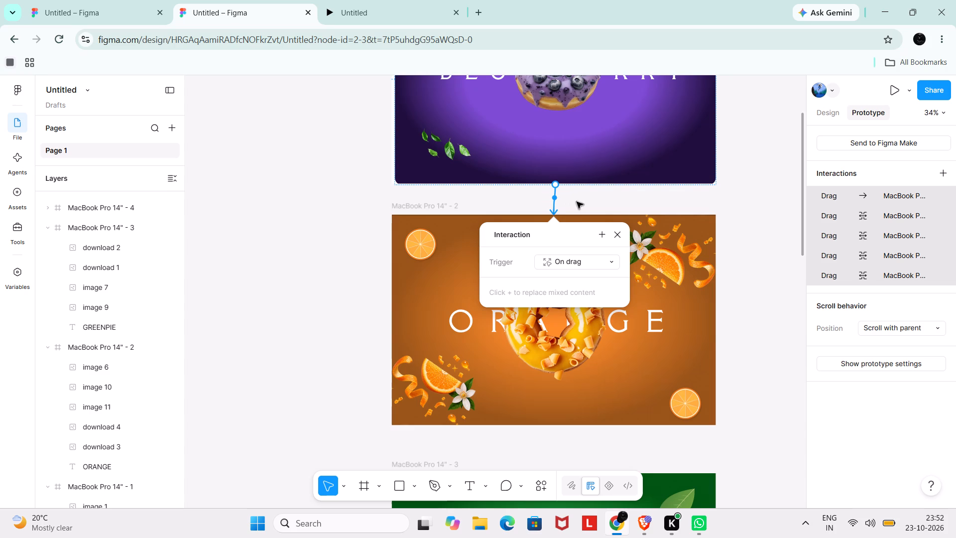
{"action": "left_click", "coordinate": [601, 260]}
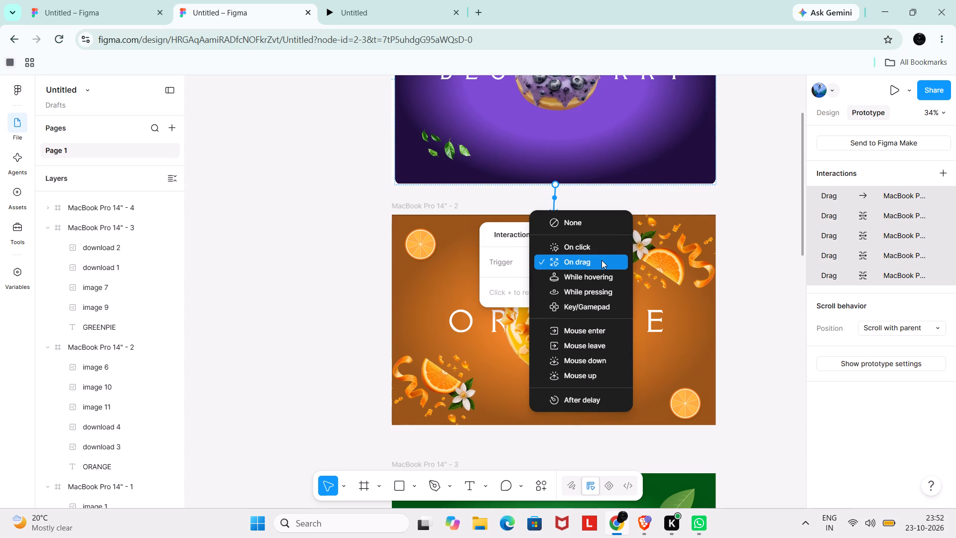
{"action": "left_click", "coordinate": [601, 260]}
{"action": "left_click", "coordinate": [601, 260]}
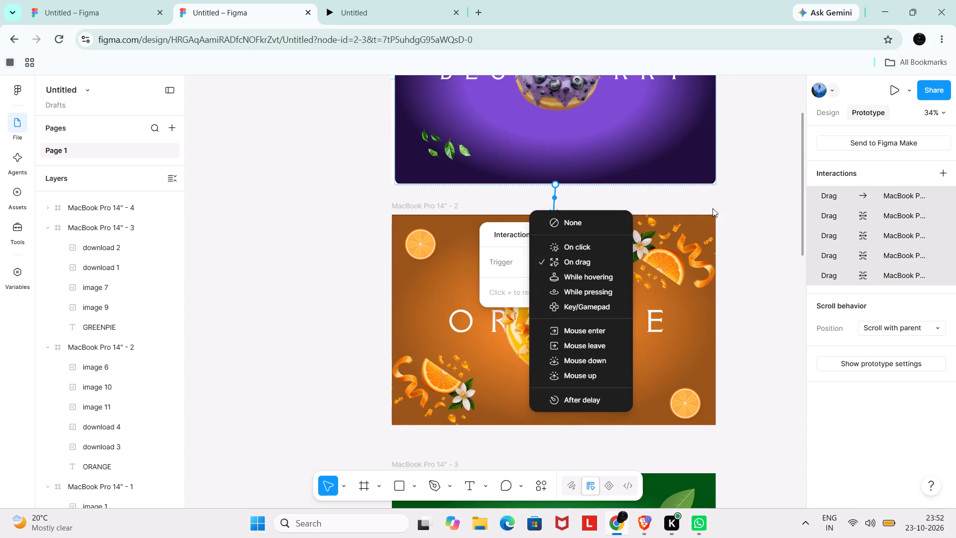
{"action": "left_click", "coordinate": [505, 284]}
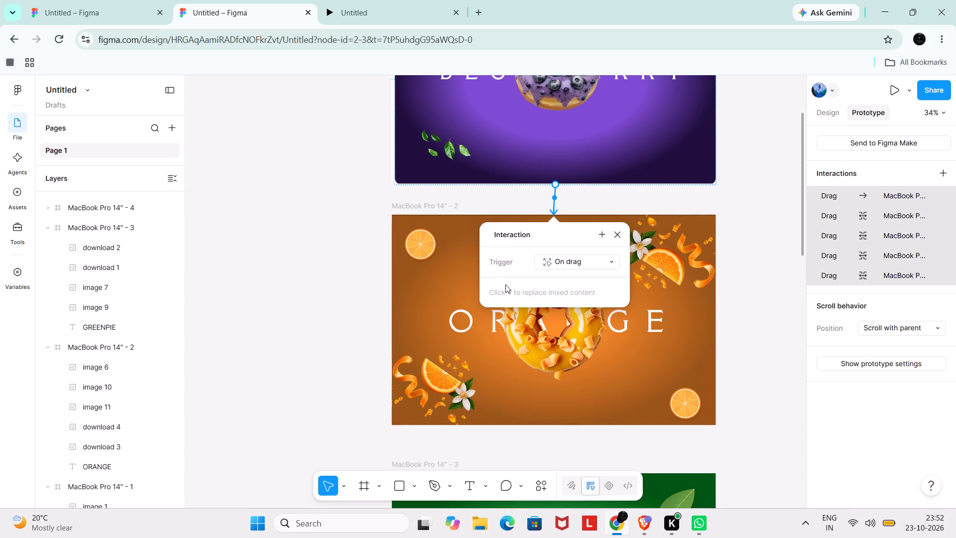
{"action": "left_click", "coordinate": [651, 199]}
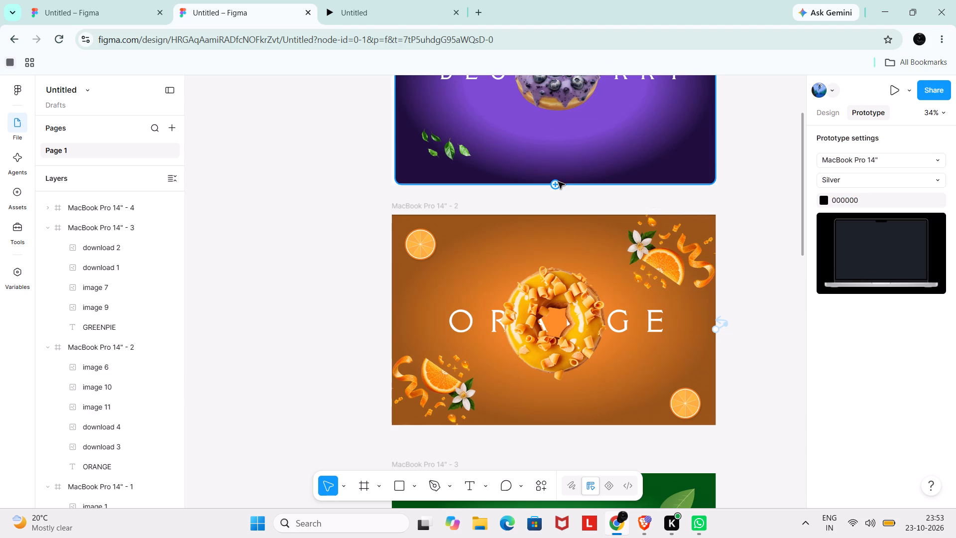
Add another BLUE BERRY to ORANGE connection with the On drag trigger and Swap overlay action, and close the settings.
{"action": "left_click_drag", "start_coordinate": [556, 185], "coordinate": [552, 213]}
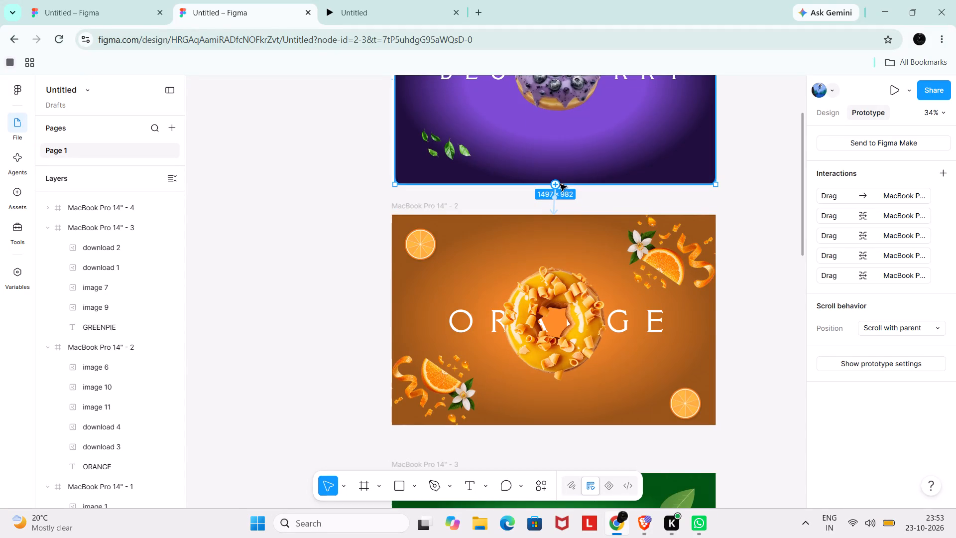
{"action": "left_click", "coordinate": [783, 315]}
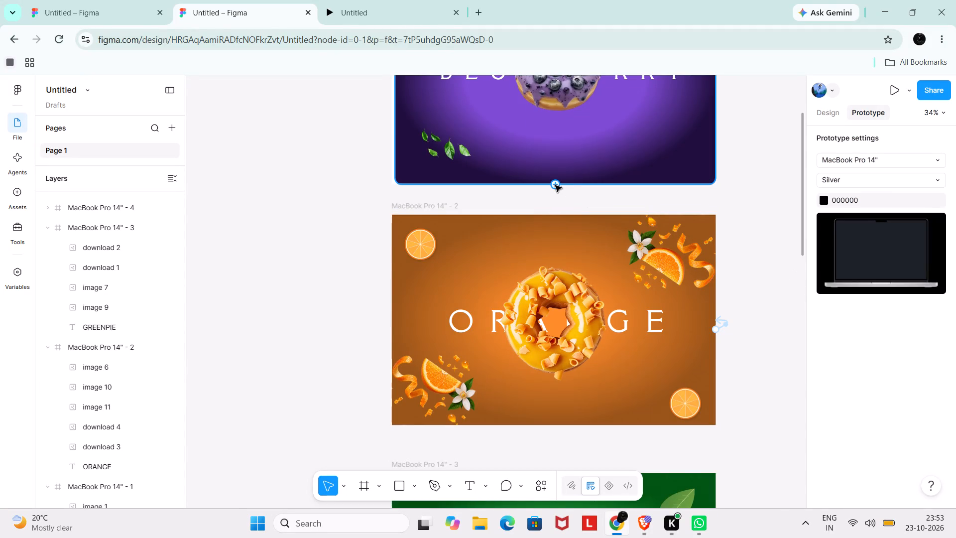
{"action": "left_click_drag", "start_coordinate": [555, 185], "coordinate": [554, 216]}
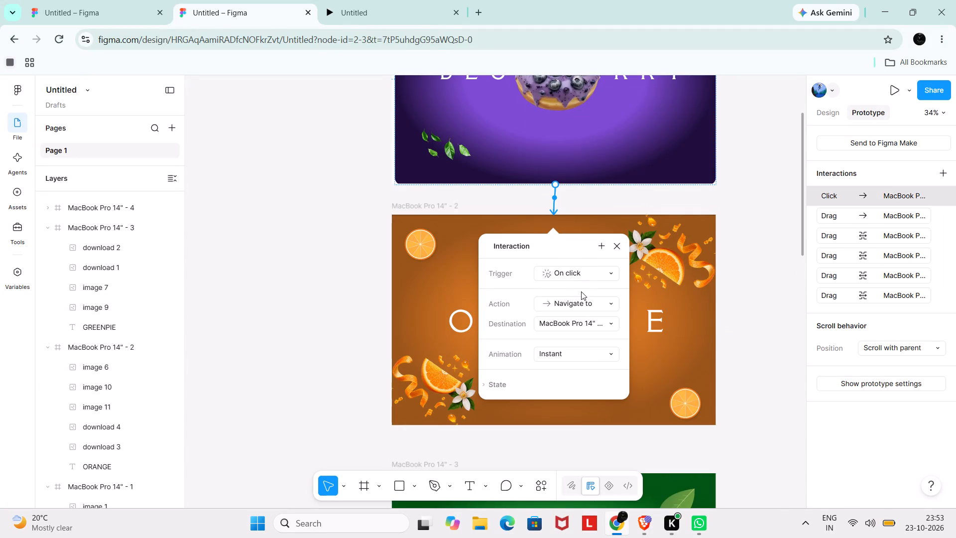
{"action": "left_click", "coordinate": [573, 269]}
{"action": "left_click", "coordinate": [578, 289]}
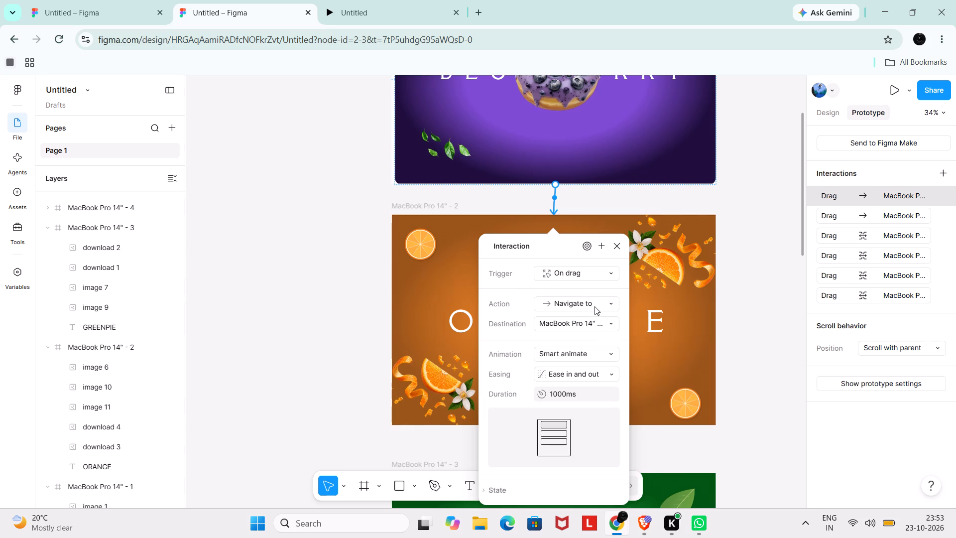
{"action": "left_click", "coordinate": [594, 300]}
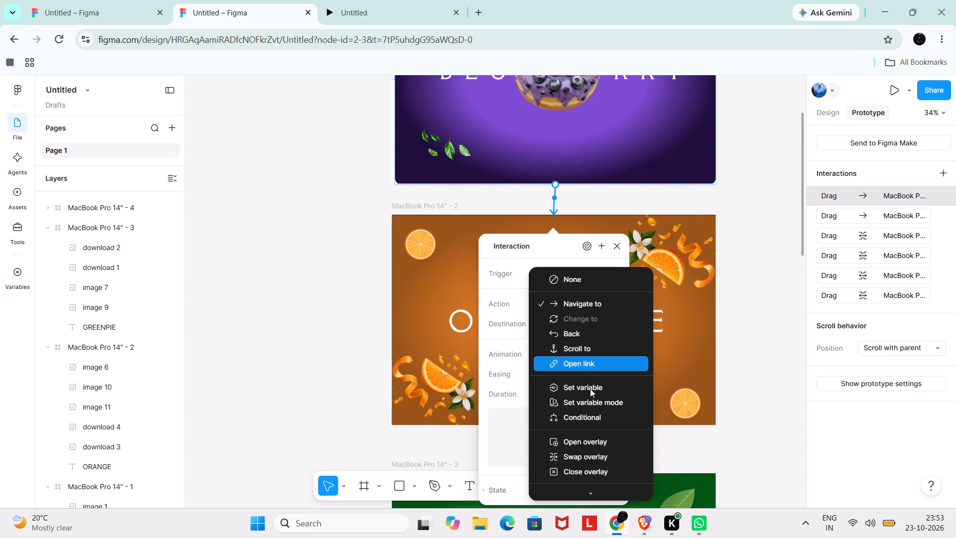
{"action": "left_click", "coordinate": [597, 457]}
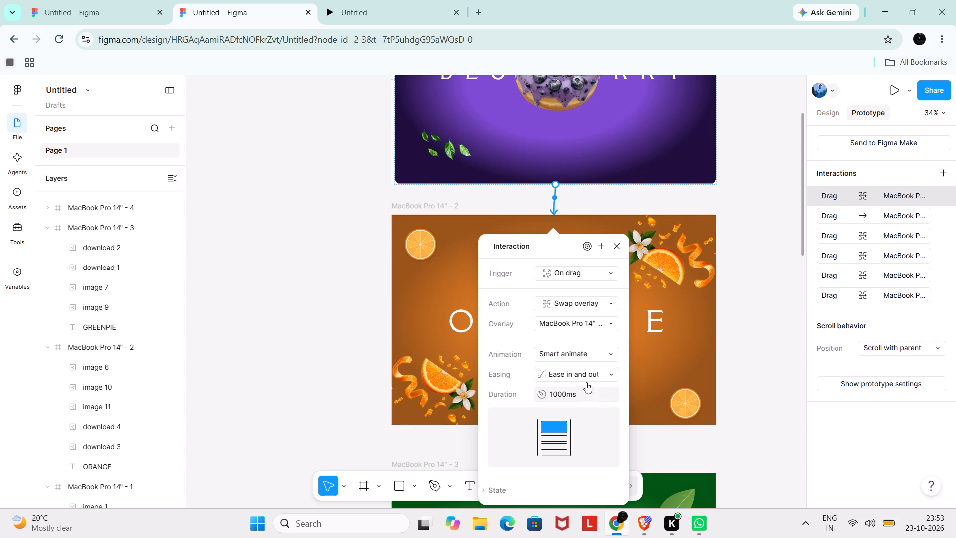
{"action": "left_click", "coordinate": [449, 300]}
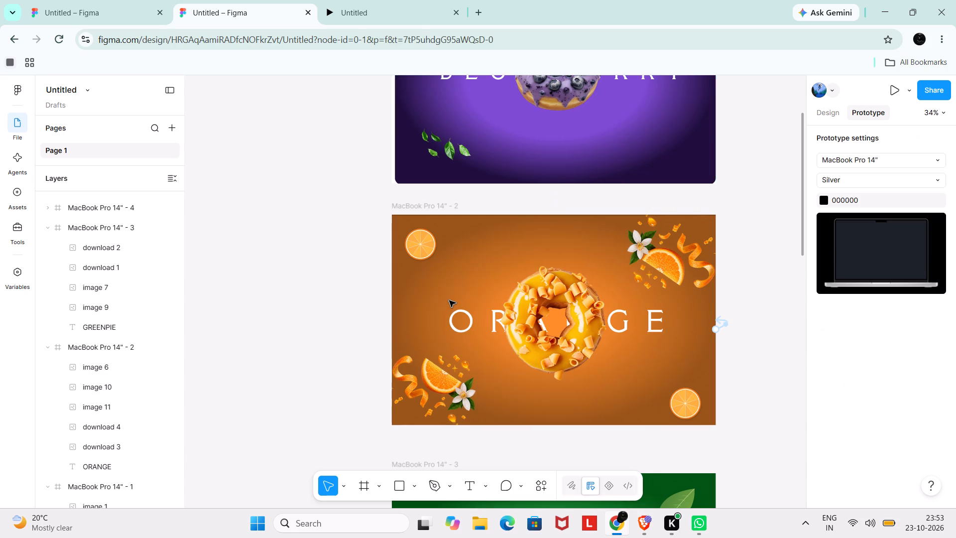
Connect BLUE BERRY to ORANGE again using On drag and Swap overlay, with MacBook Pro 14" - 2 as the overlay.
{"action": "left_click_drag", "start_coordinate": [554, 184], "coordinate": [555, 207]}
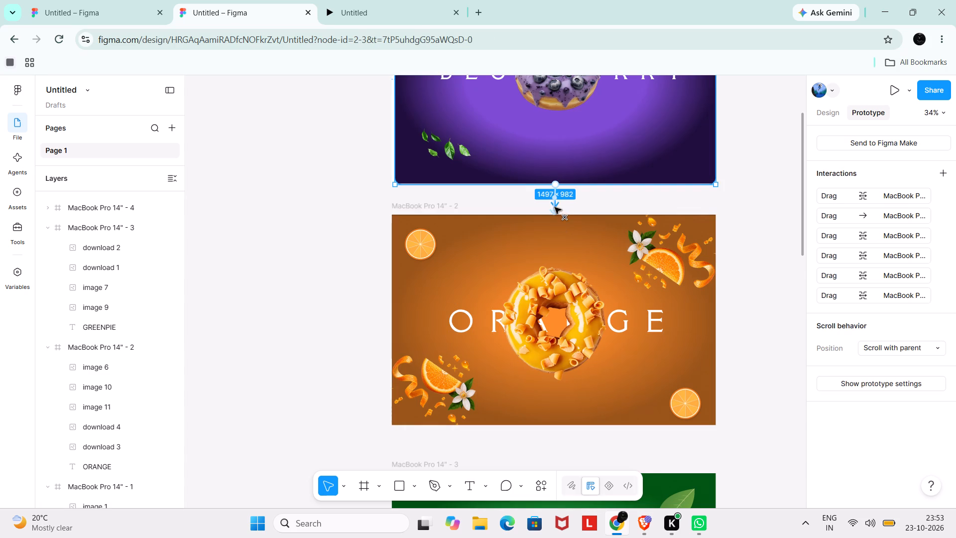
{"action": "left_click_drag", "start_coordinate": [555, 207], "coordinate": [556, 217]}
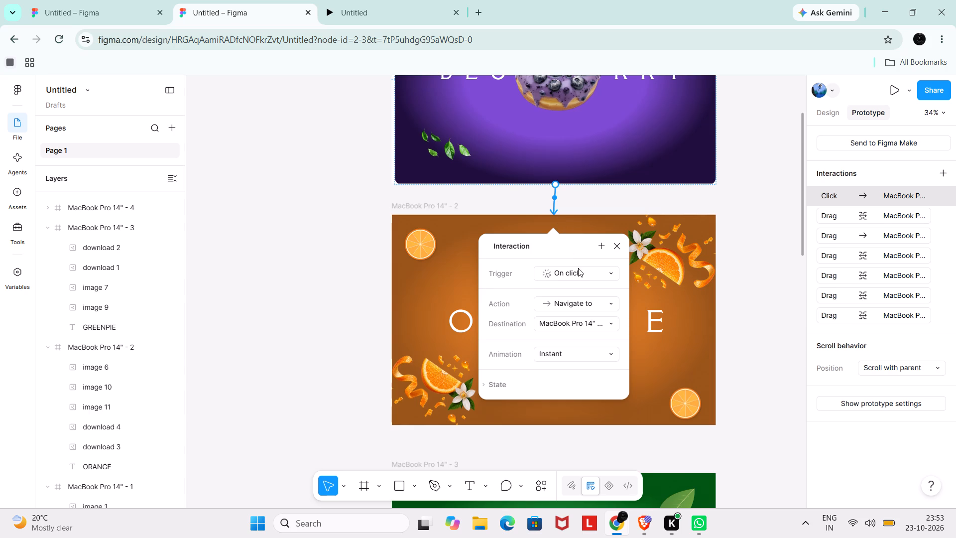
{"action": "left_click", "coordinate": [578, 268]}
{"action": "left_click", "coordinate": [585, 292]}
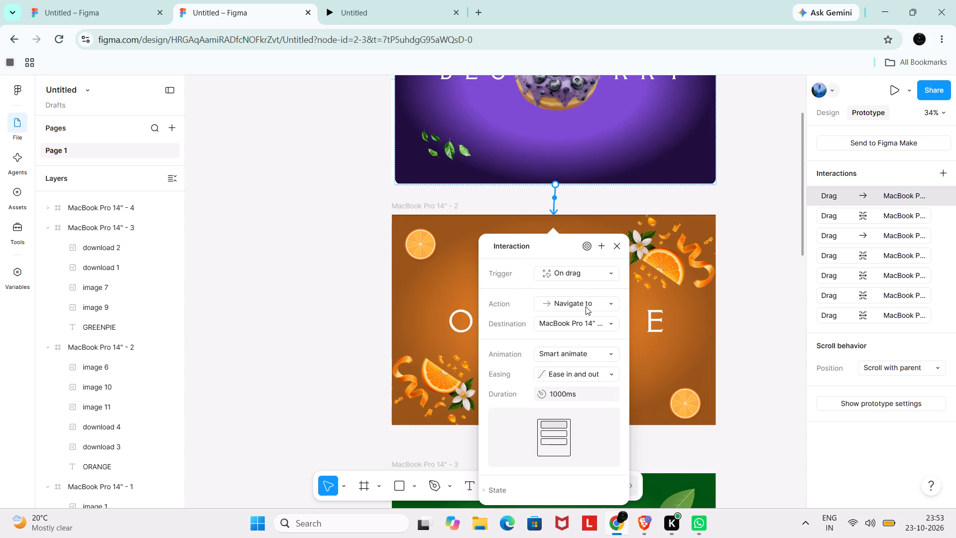
{"action": "left_click", "coordinate": [586, 303]}
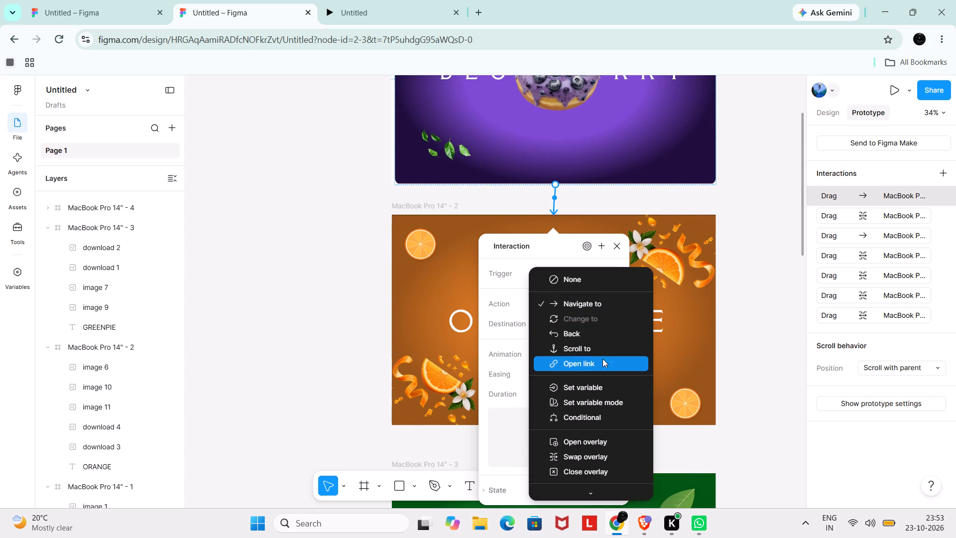
{"action": "left_click", "coordinate": [604, 458]}
{"action": "left_click", "coordinate": [580, 324]}
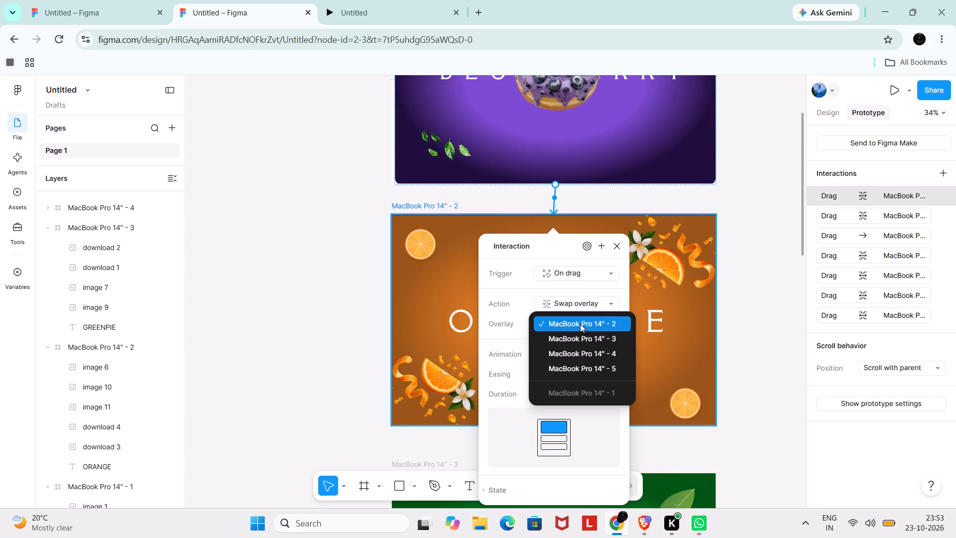
{"action": "left_click", "coordinate": [588, 324]}
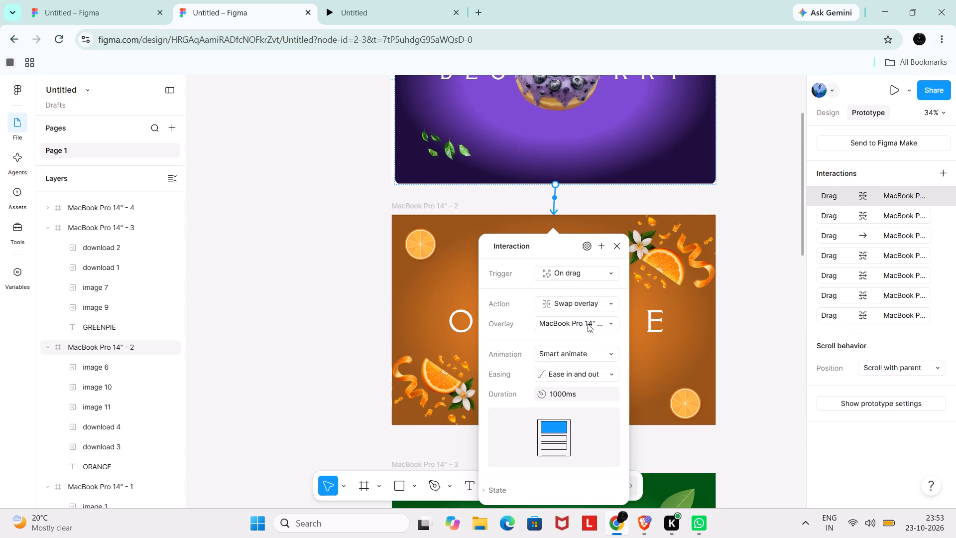
Select all interactions matching this connection, check their shared trigger setting, and close the settings.
{"action": "scroll", "coordinate": [557, 431], "scroll_direction": "down", "scroll_amount": 2}
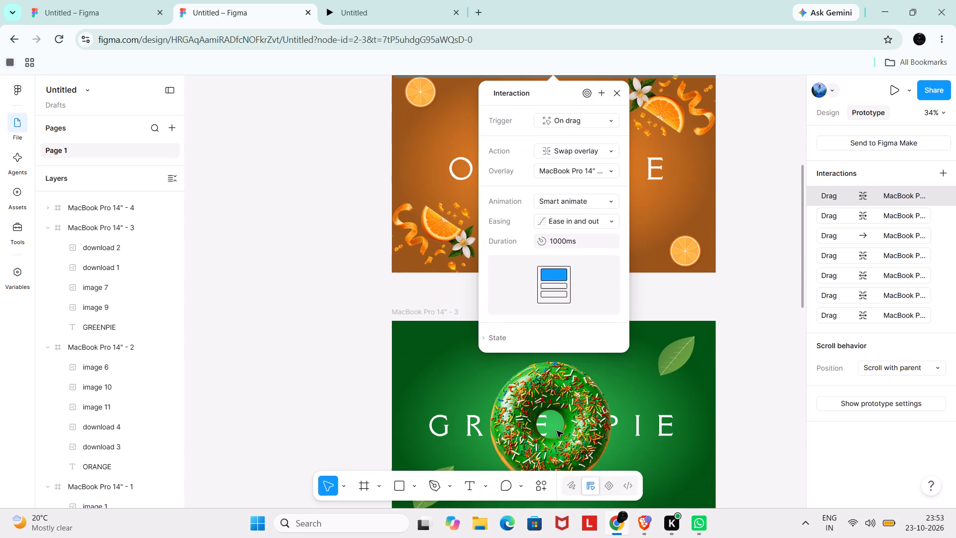
{"action": "scroll", "coordinate": [557, 431], "scroll_direction": "up", "scroll_amount": 4}
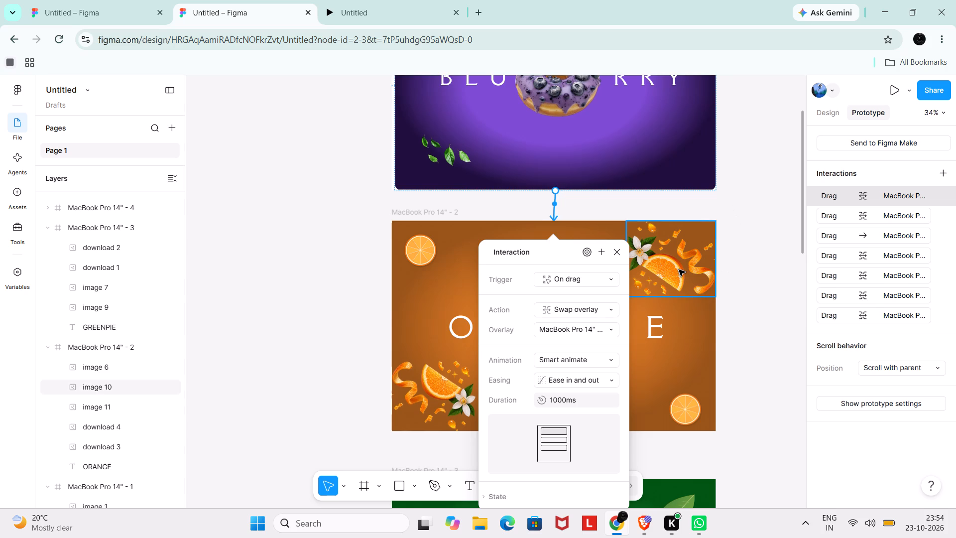
{"action": "left_click", "coordinate": [588, 252]}
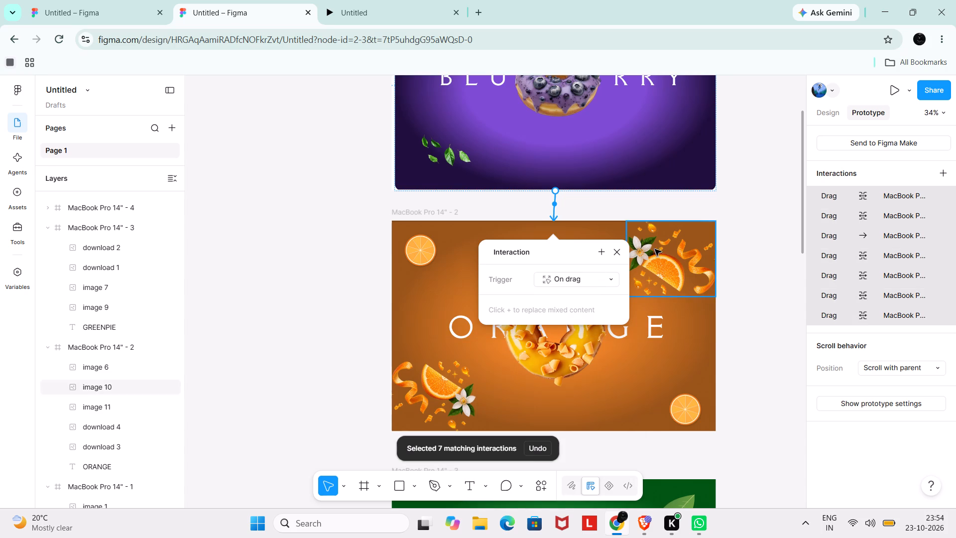
{"action": "left_click", "coordinate": [597, 279]}
{"action": "left_click", "coordinate": [597, 279]}
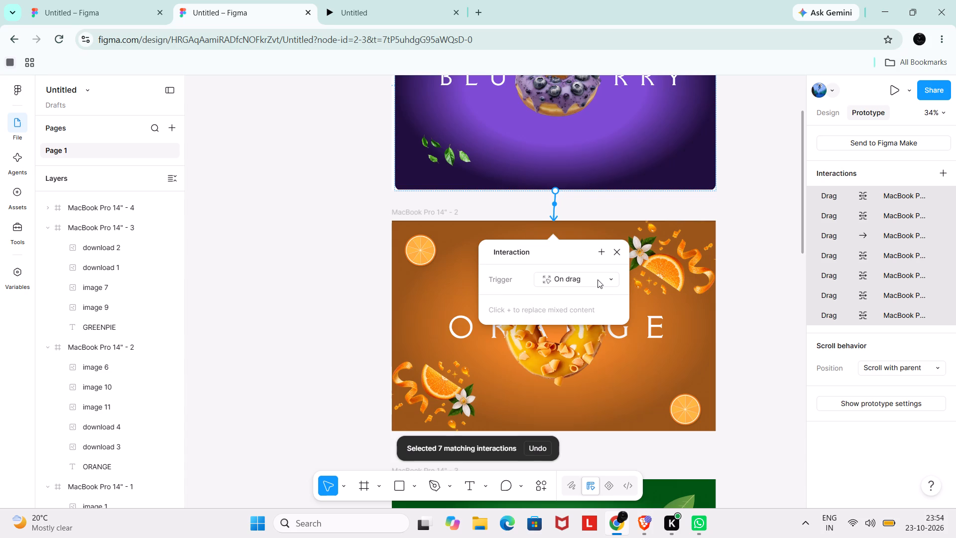
{"action": "left_click", "coordinate": [766, 295]}
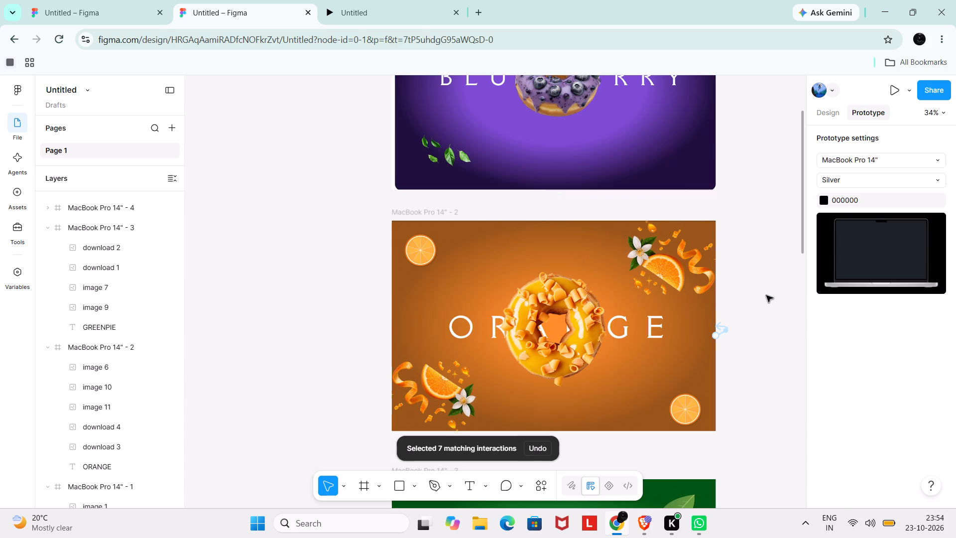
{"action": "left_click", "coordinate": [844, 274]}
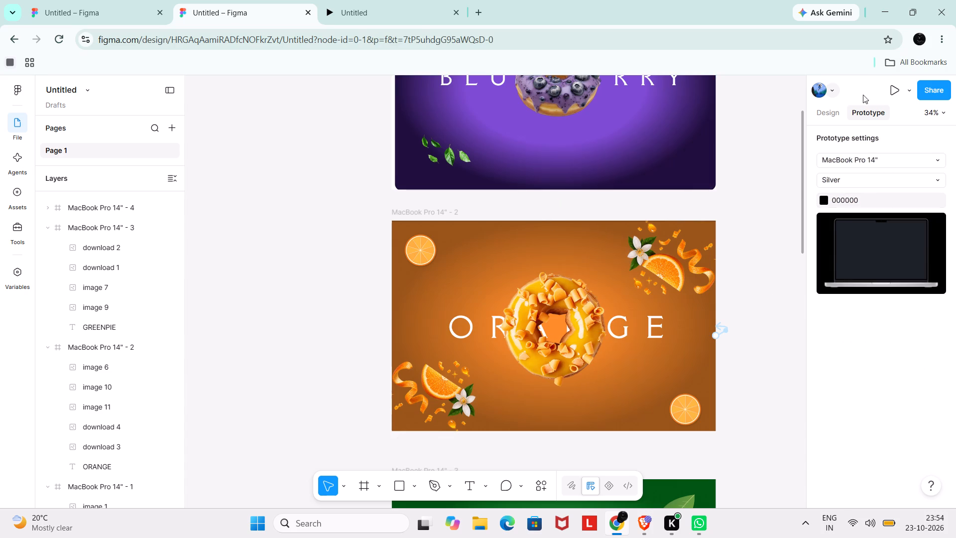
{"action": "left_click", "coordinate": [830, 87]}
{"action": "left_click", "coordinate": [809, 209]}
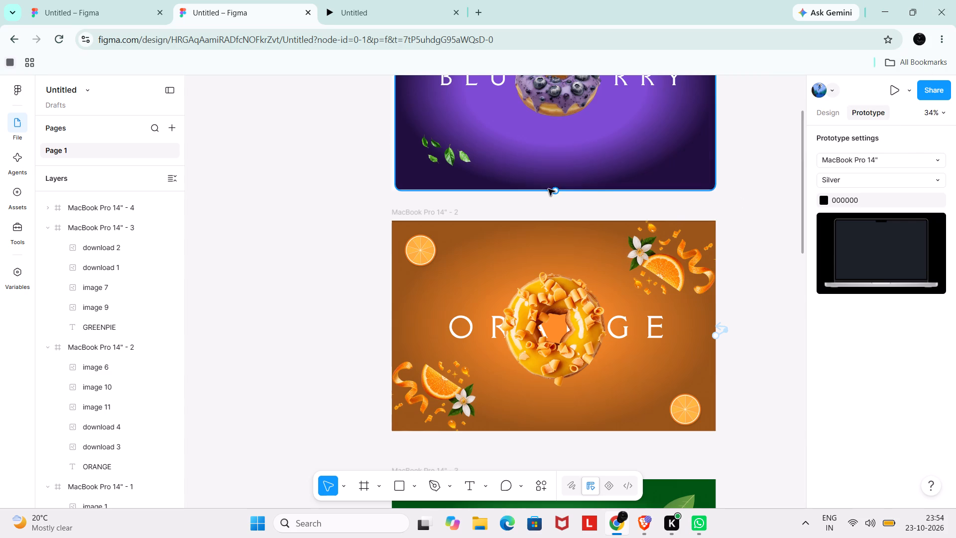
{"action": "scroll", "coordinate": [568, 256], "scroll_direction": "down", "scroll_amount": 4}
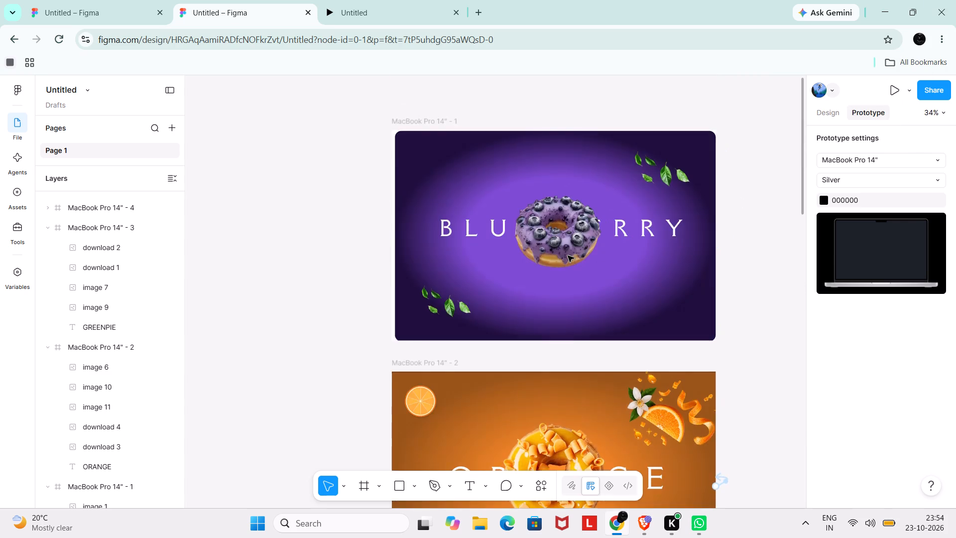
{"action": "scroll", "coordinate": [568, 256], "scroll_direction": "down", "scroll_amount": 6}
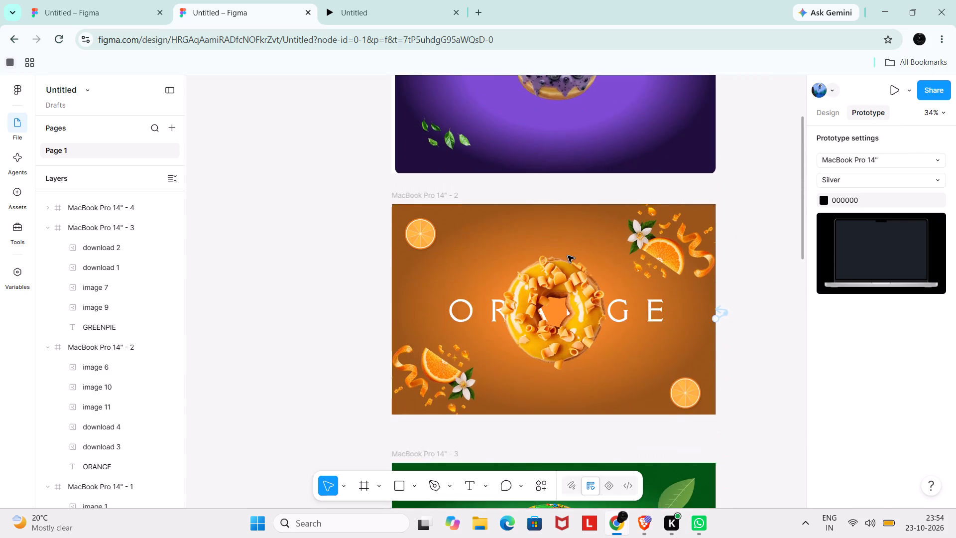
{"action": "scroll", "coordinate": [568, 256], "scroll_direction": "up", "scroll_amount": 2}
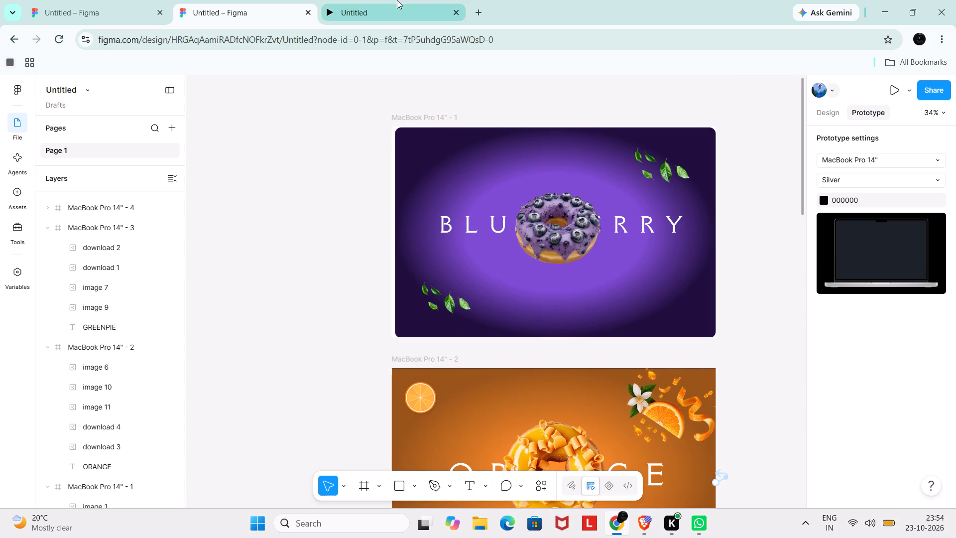
Switch to the reference file and examine the STRAWBERRY frame's drag interaction, animation, easing and duration settings.
{"action": "left_click_drag", "start_coordinate": [17, 0], "coordinate": [73, 3]}
{"action": "left_click", "coordinate": [73, 3]}
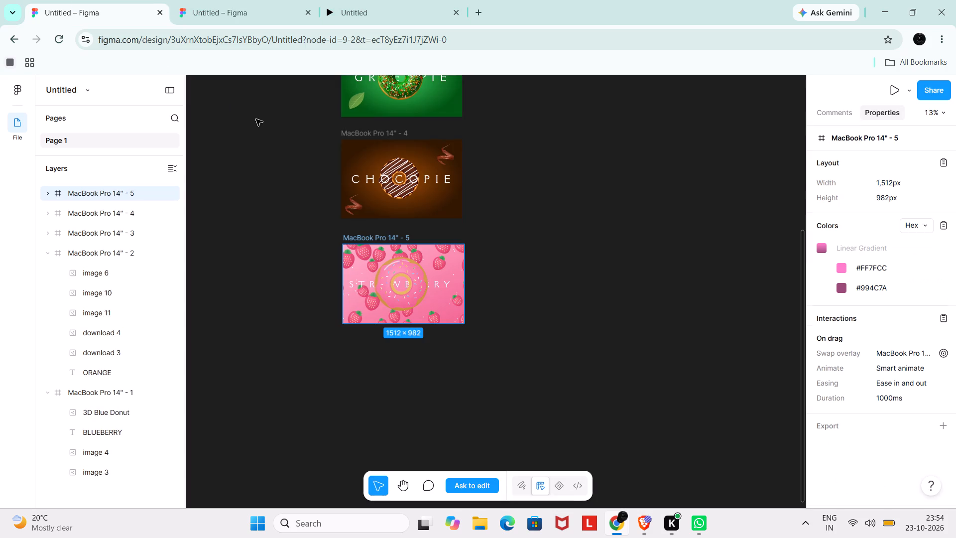
{"action": "scroll", "coordinate": [408, 206], "scroll_direction": "up", "scroll_amount": 3}
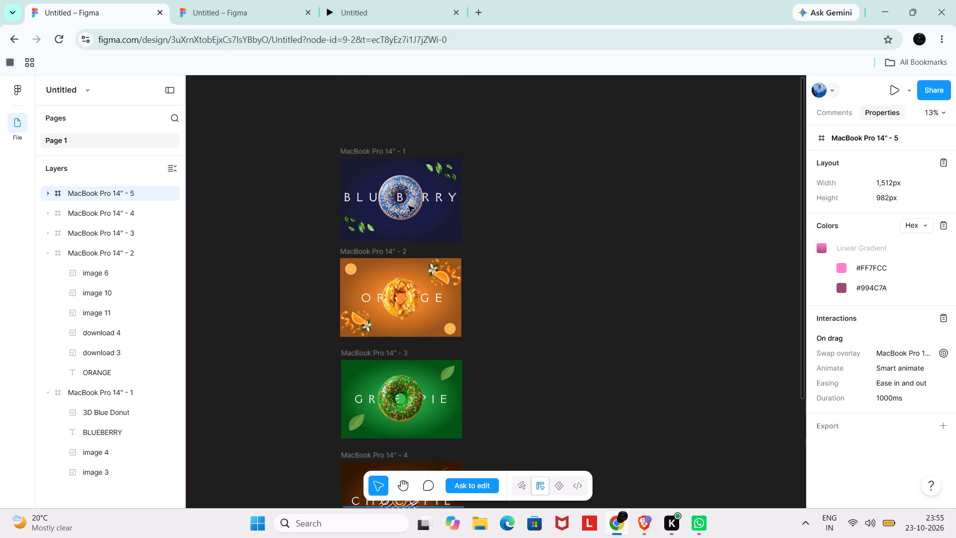
{"action": "scroll", "coordinate": [408, 206], "scroll_direction": "up", "scroll_amount": 1}
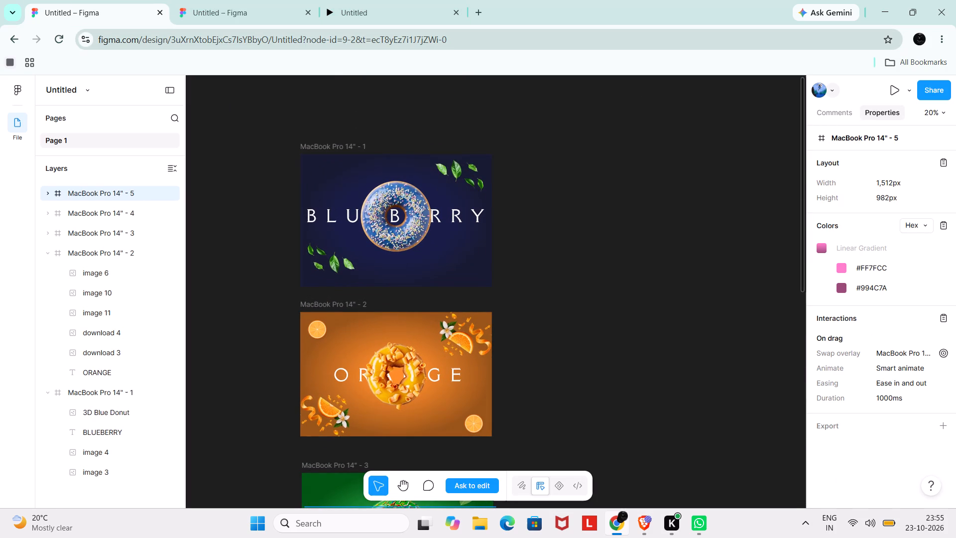
{"action": "left_click", "coordinate": [840, 108]}
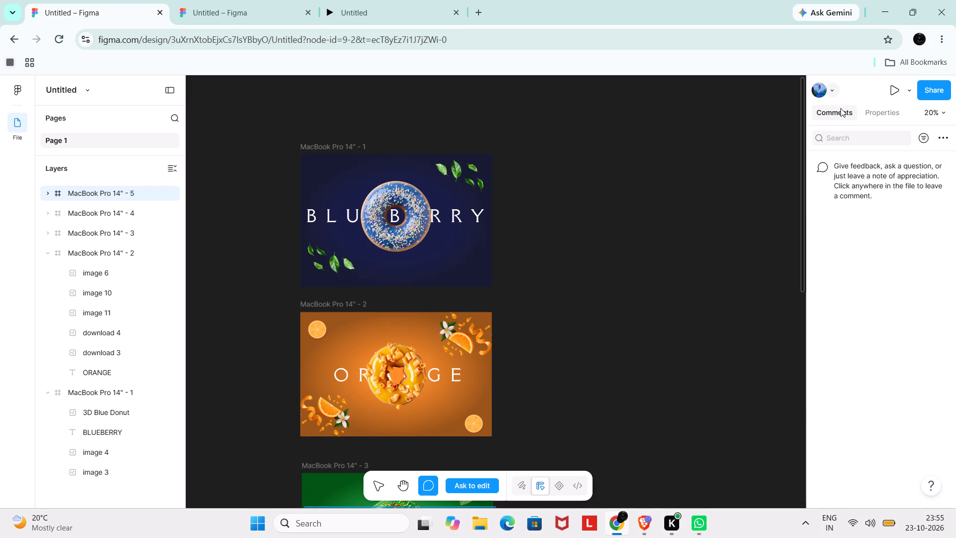
{"action": "left_click", "coordinate": [868, 111]}
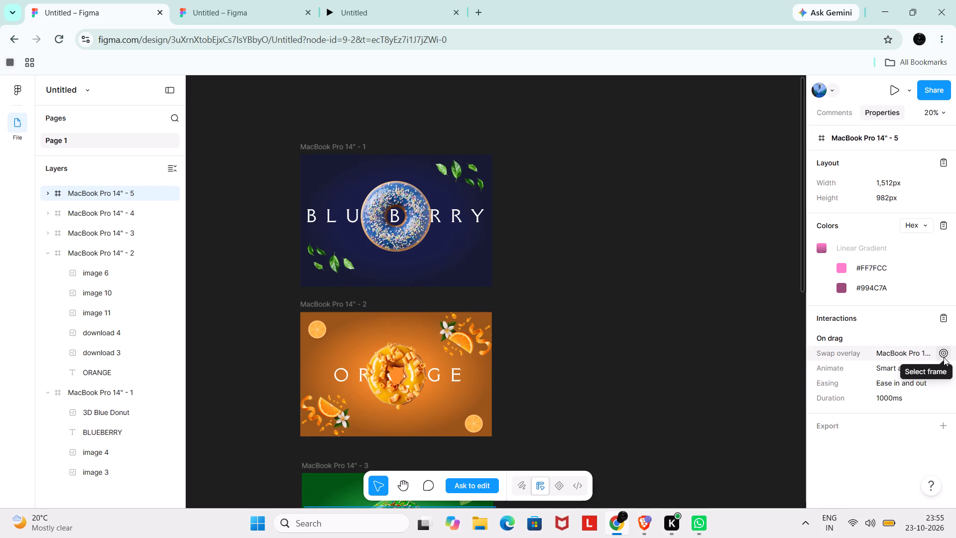
{"action": "left_click", "coordinate": [888, 412]}
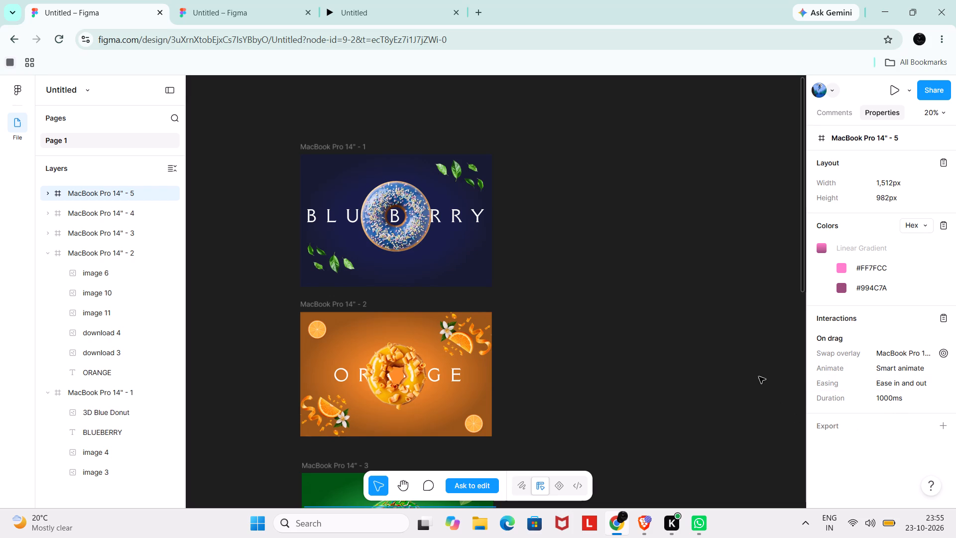
Return to the design file and check the blueberry donut image for prototype interactions.
{"action": "left_click", "coordinate": [252, 0]}
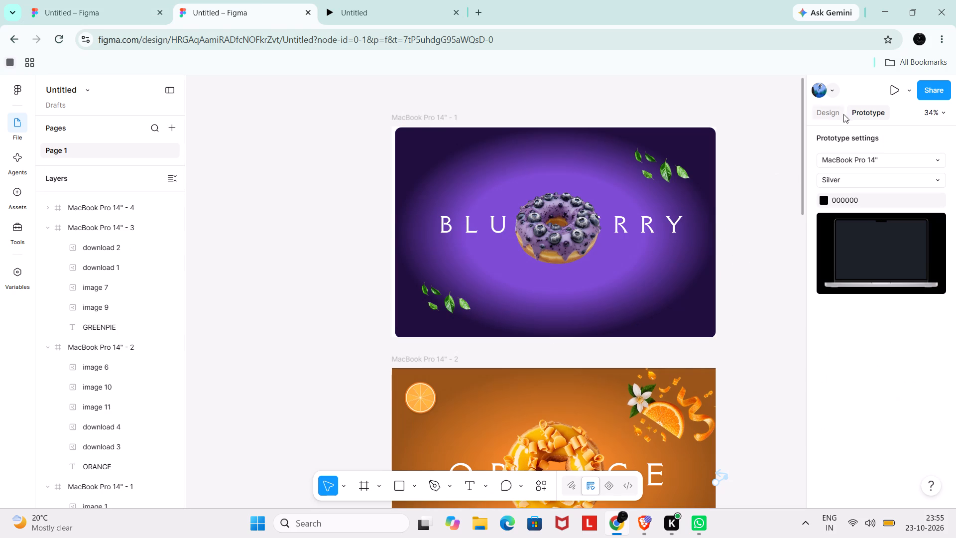
{"action": "left_click", "coordinate": [572, 230]}
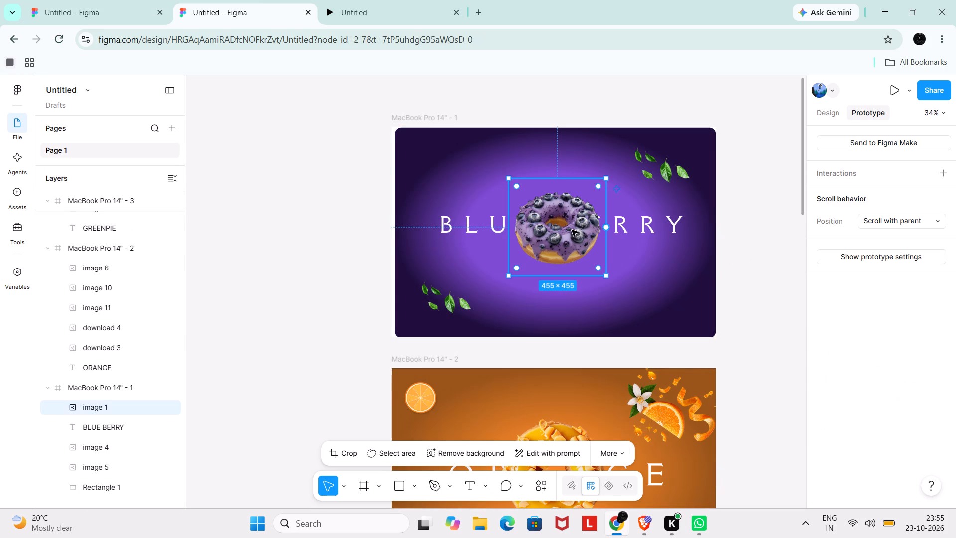
{"action": "left_click", "coordinate": [349, 252]}
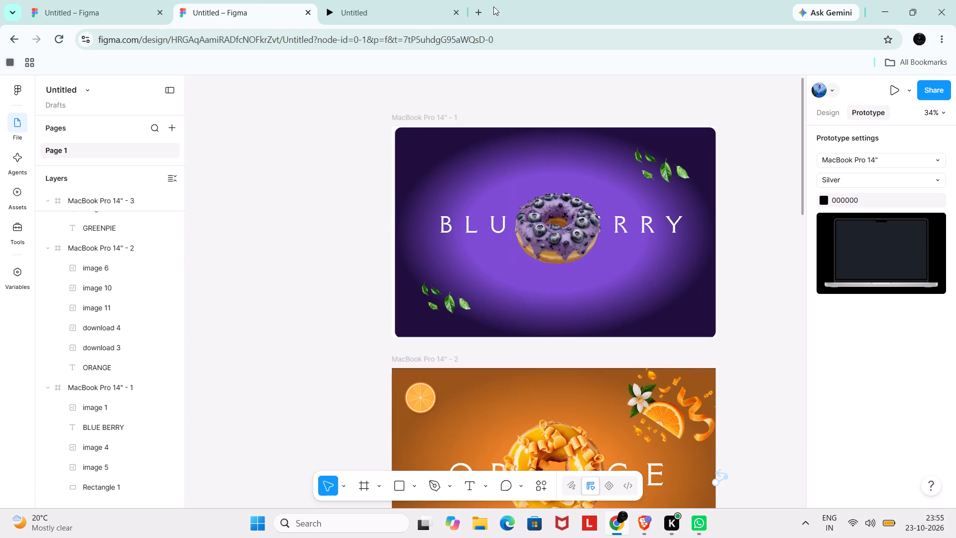
Find Figma through a web search for figma in a new tab, closing the old design tab, and reopen the five-banner file from Recents.
{"action": "left_click", "coordinate": [480, 5]}
{"action": "left_click", "coordinate": [381, 240]}
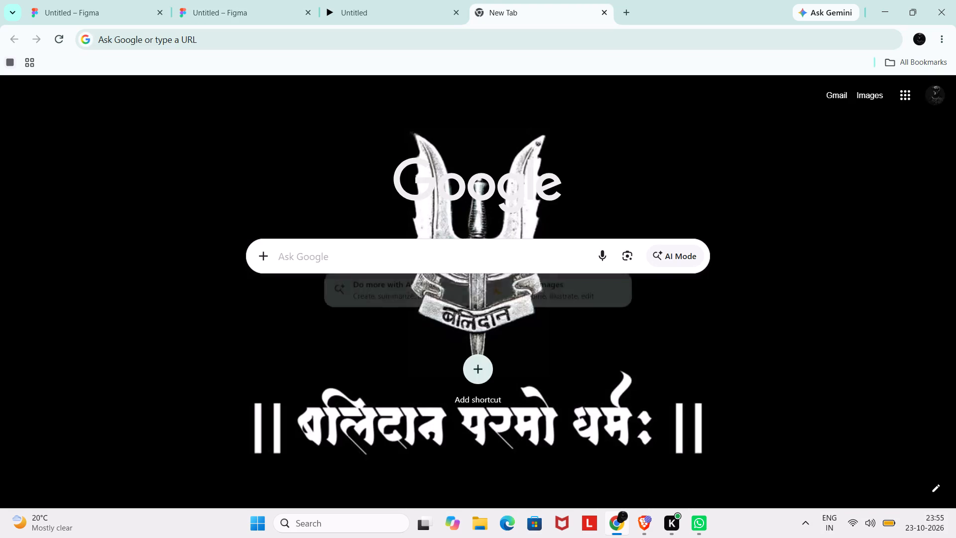
{"action": "left_click", "coordinate": [324, 295]}
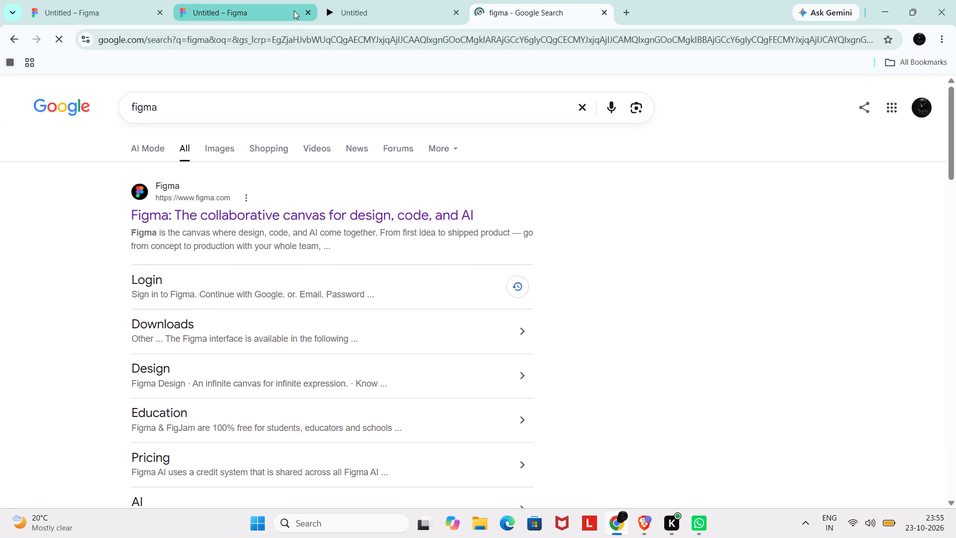
{"action": "left_click", "coordinate": [308, 14]}
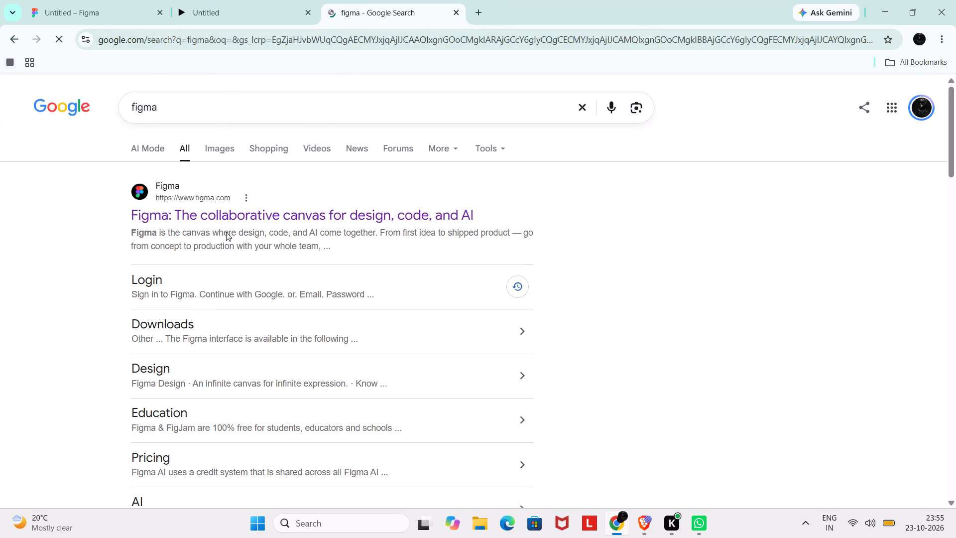
{"action": "left_click", "coordinate": [238, 211]}
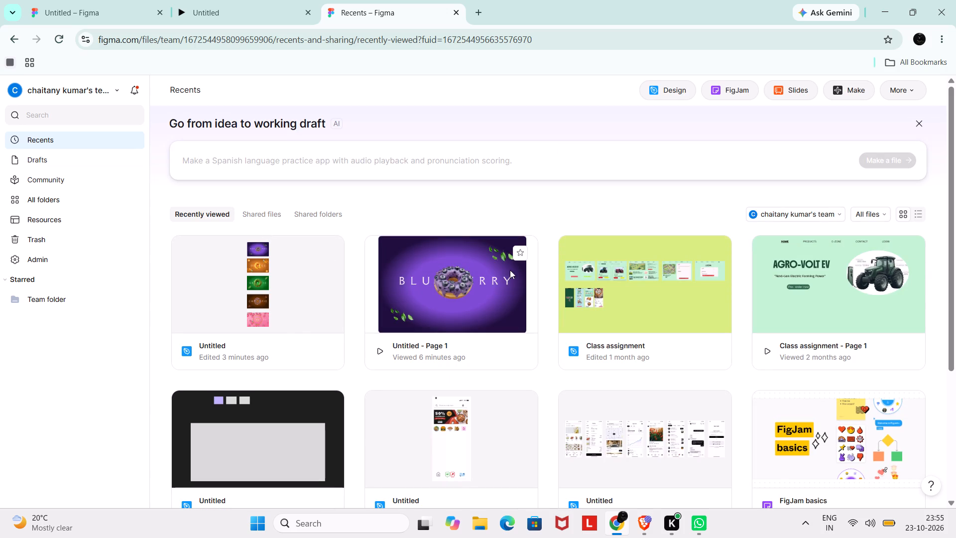
{"action": "double_click", "coordinate": [288, 281]}
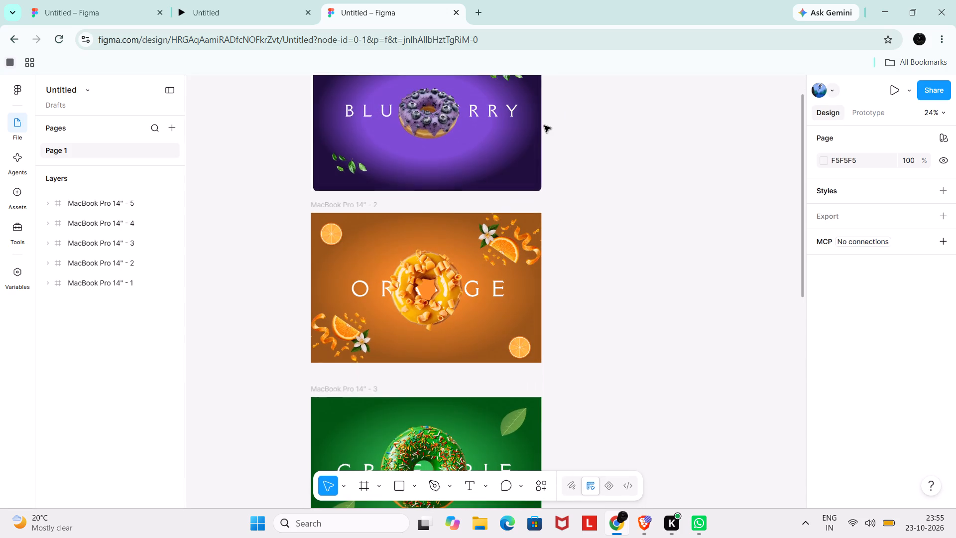
Add a prototype connection from the BLUE BERRY frame to the ORANGE frame with the On drag trigger and Swap overlay action.
{"action": "scroll", "coordinate": [456, 180], "scroll_direction": "up", "scroll_amount": 3}
{"action": "scroll", "coordinate": [456, 180], "scroll_direction": "down", "scroll_amount": 3}
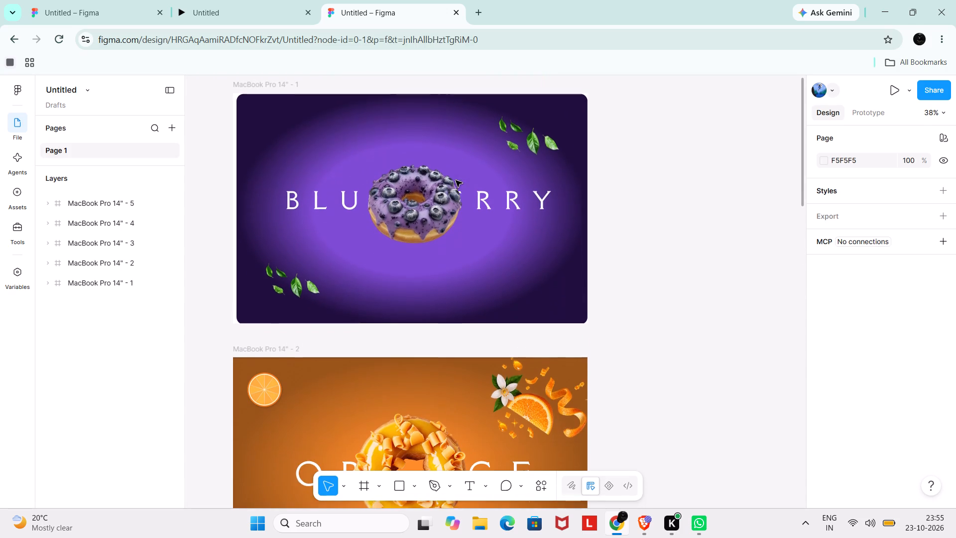
{"action": "left_click", "coordinate": [863, 116]}
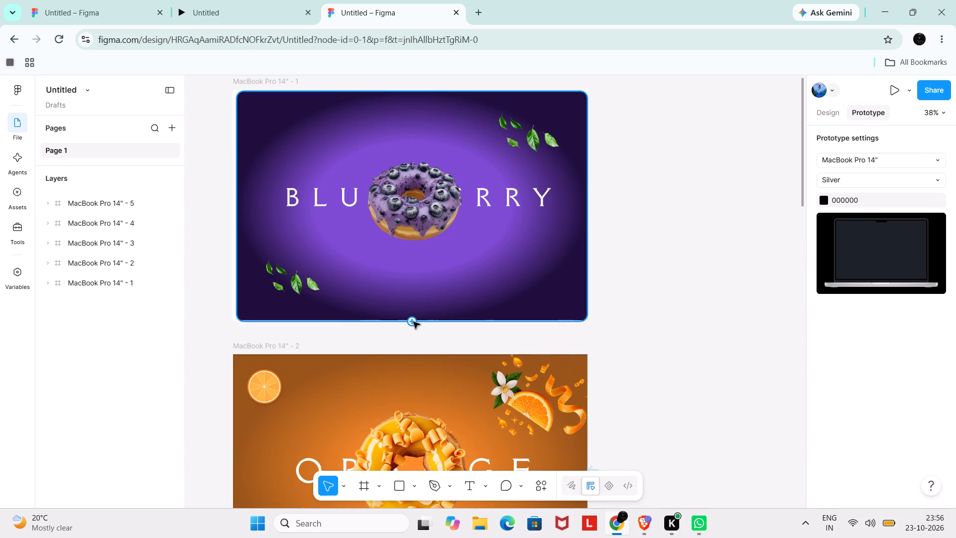
{"action": "left_click_drag", "start_coordinate": [413, 322], "coordinate": [413, 353]}
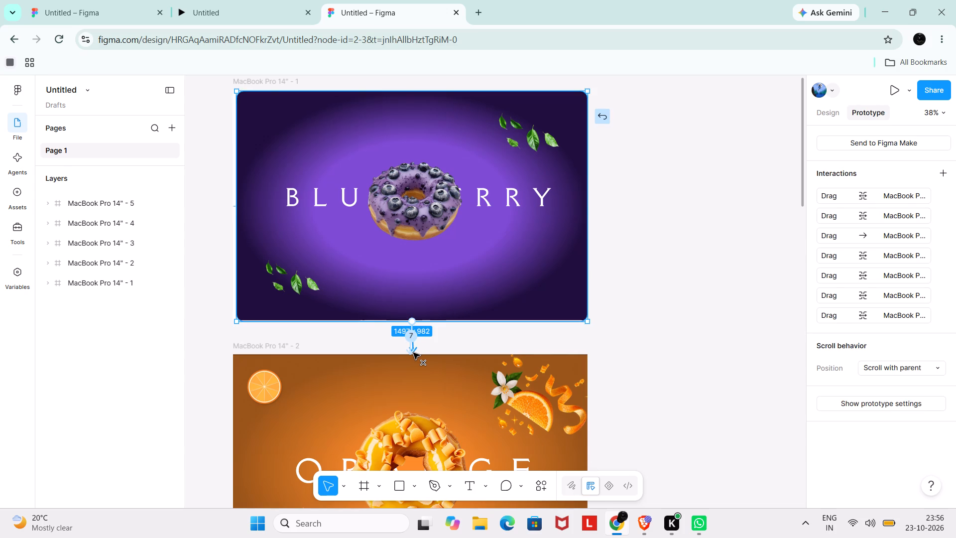
{"action": "left_click_drag", "start_coordinate": [413, 353], "coordinate": [413, 358]}
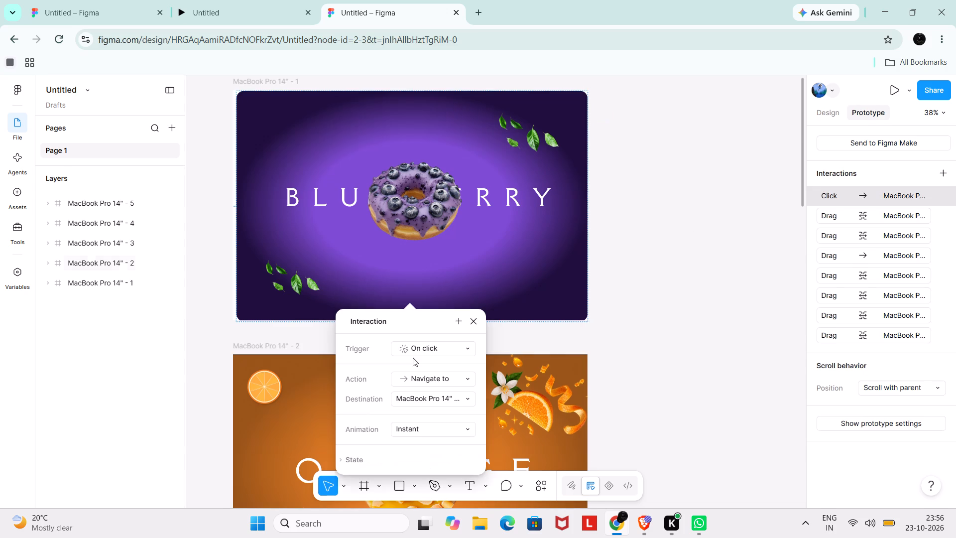
{"action": "left_click", "coordinate": [466, 346]}
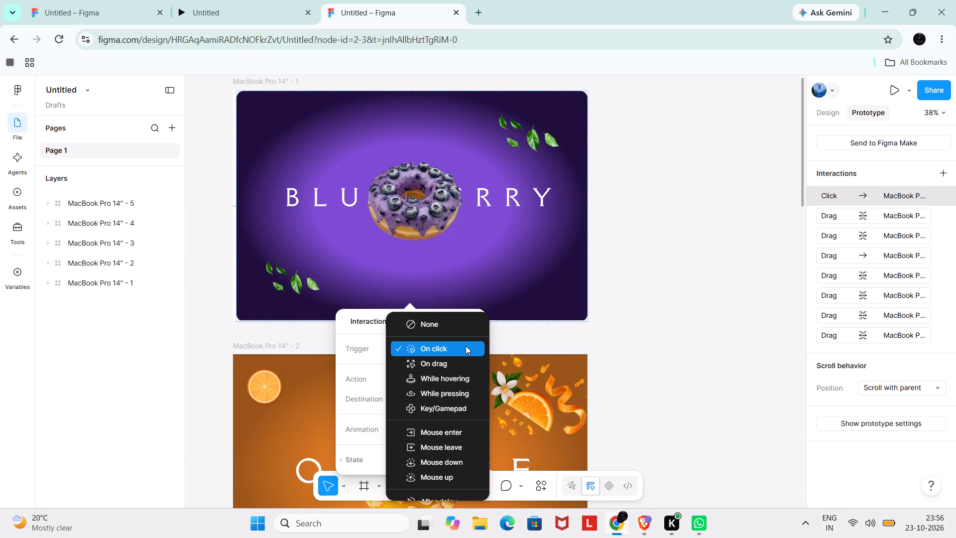
{"action": "left_click", "coordinate": [437, 363]}
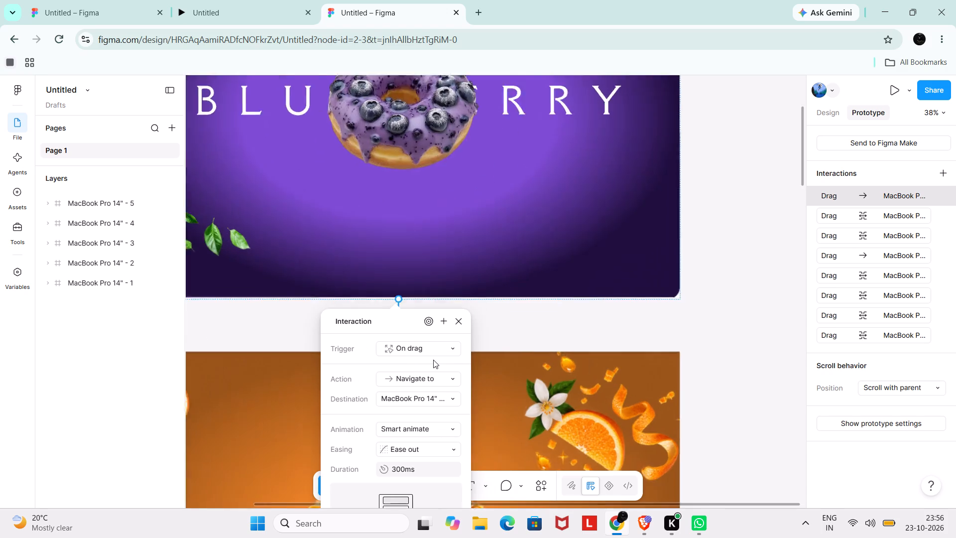
{"action": "scroll", "coordinate": [433, 360], "scroll_direction": "down", "scroll_amount": 1}
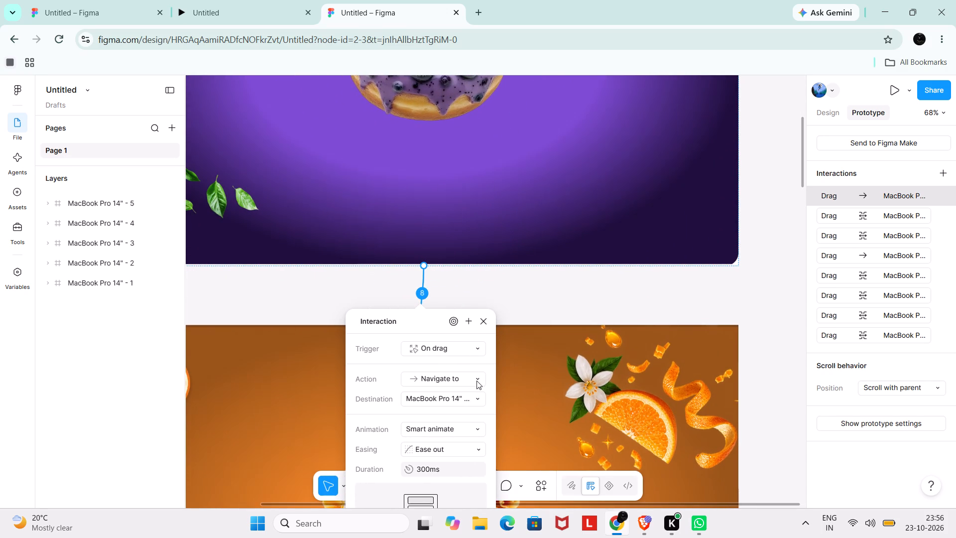
{"action": "left_click", "coordinate": [477, 381]}
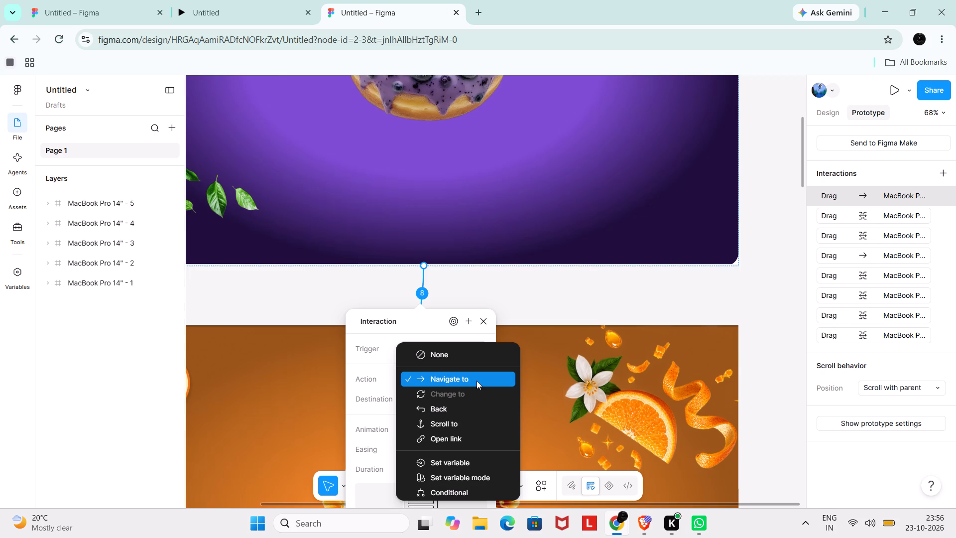
{"action": "scroll", "coordinate": [453, 462], "scroll_direction": "down", "scroll_amount": 1}
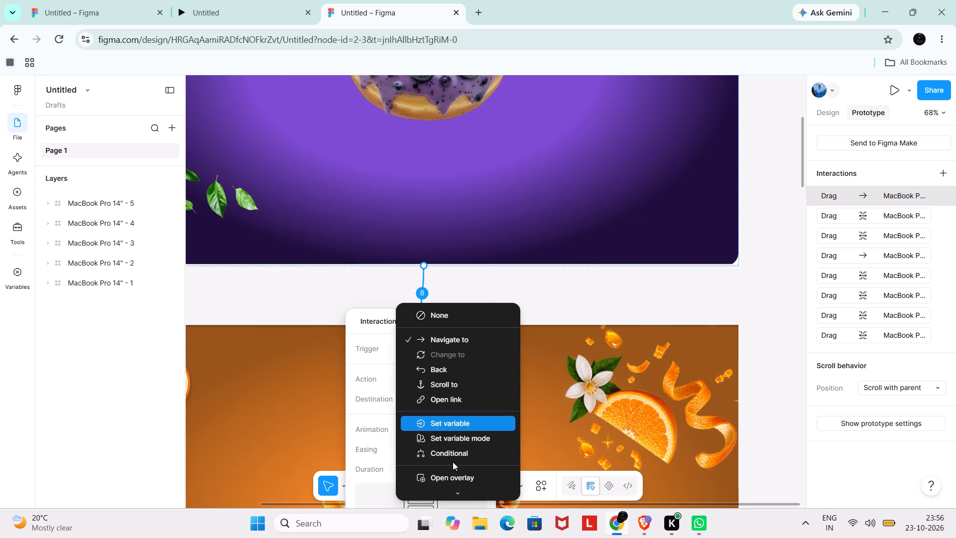
{"action": "scroll", "coordinate": [453, 462], "scroll_direction": "down", "scroll_amount": 1}
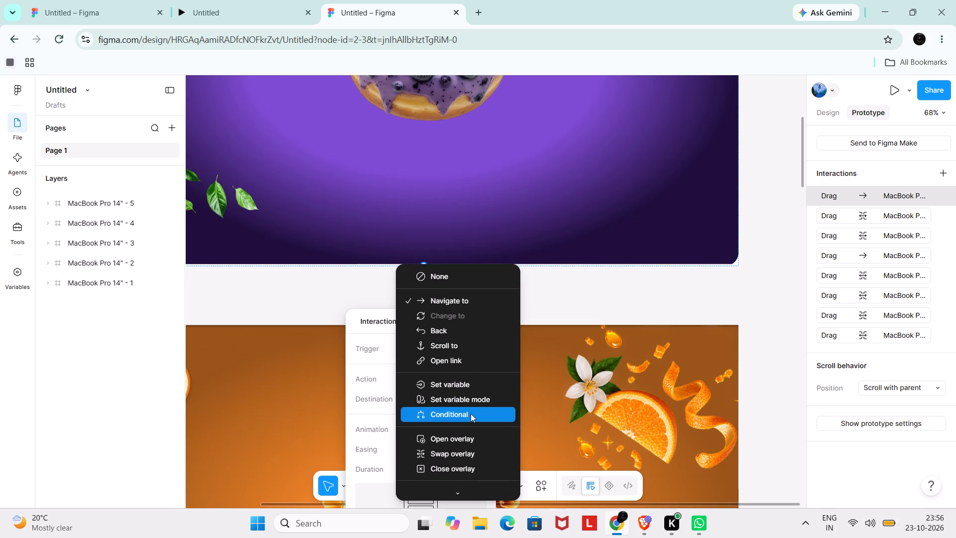
{"action": "left_click", "coordinate": [469, 454]}
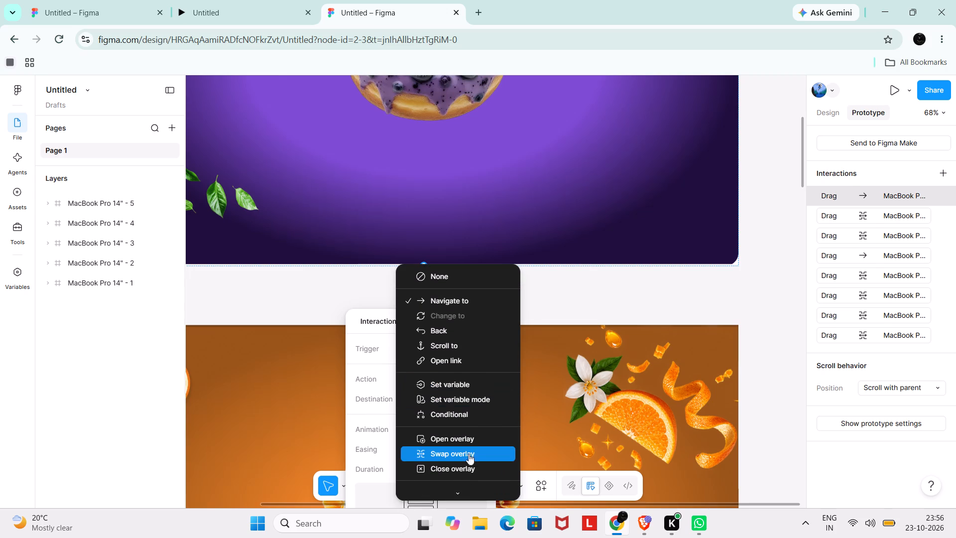
Choose Smart animate with Ease in back easing for the new BLUE BERRY to ORANGE connection.
{"action": "scroll", "coordinate": [414, 409], "scroll_direction": "down", "scroll_amount": 1}
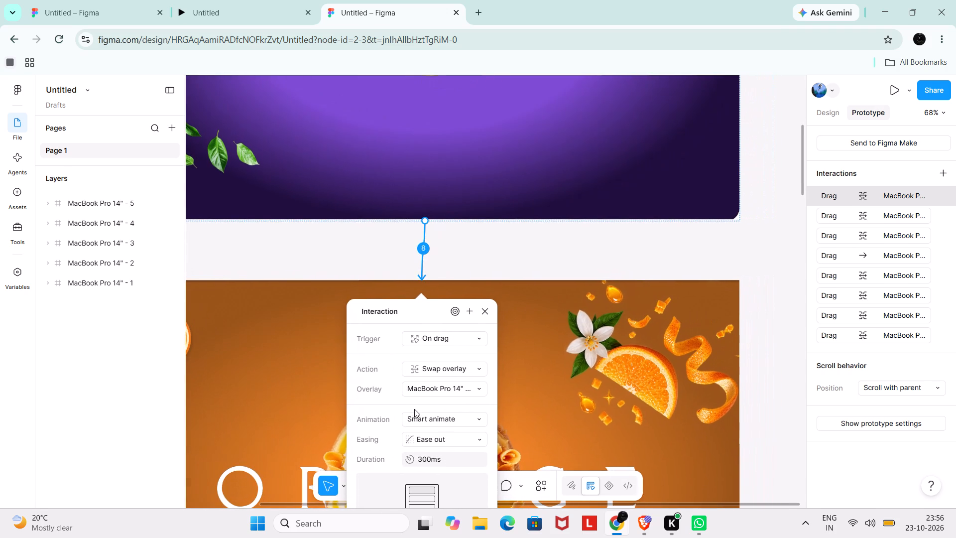
{"action": "scroll", "coordinate": [450, 421], "scroll_direction": "down", "scroll_amount": 1}
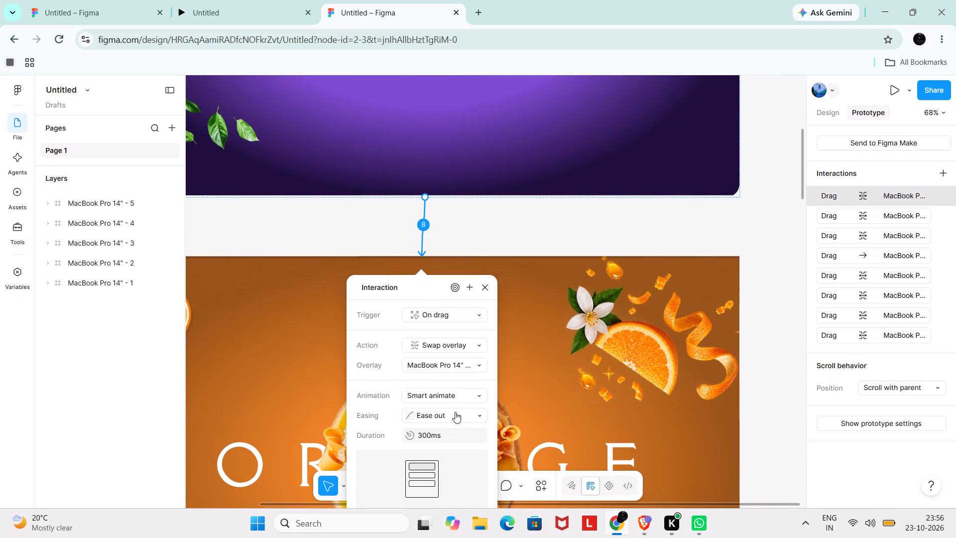
{"action": "left_click", "coordinate": [468, 398]}
{"action": "left_click", "coordinate": [440, 393]}
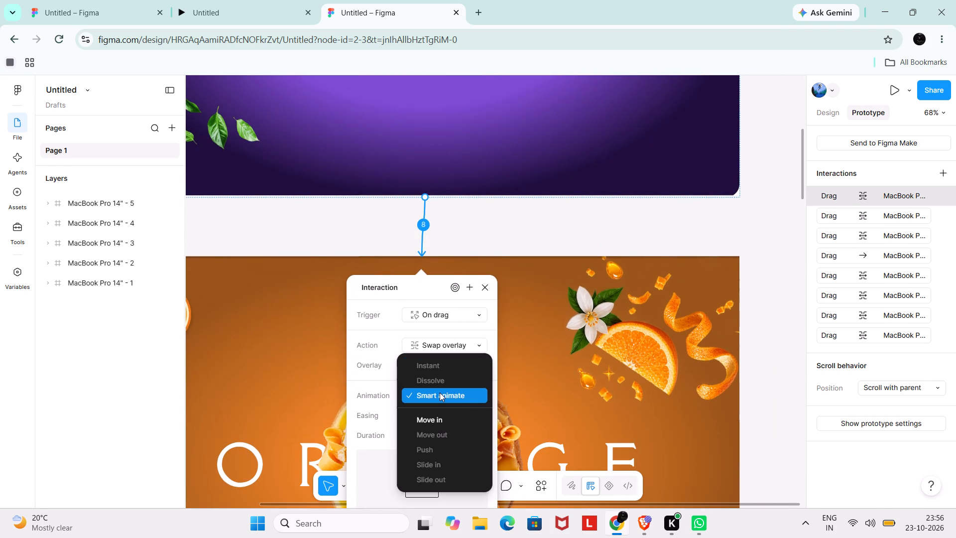
{"action": "scroll", "coordinate": [440, 393], "scroll_direction": "down", "scroll_amount": 1}
{"action": "left_click", "coordinate": [471, 383]}
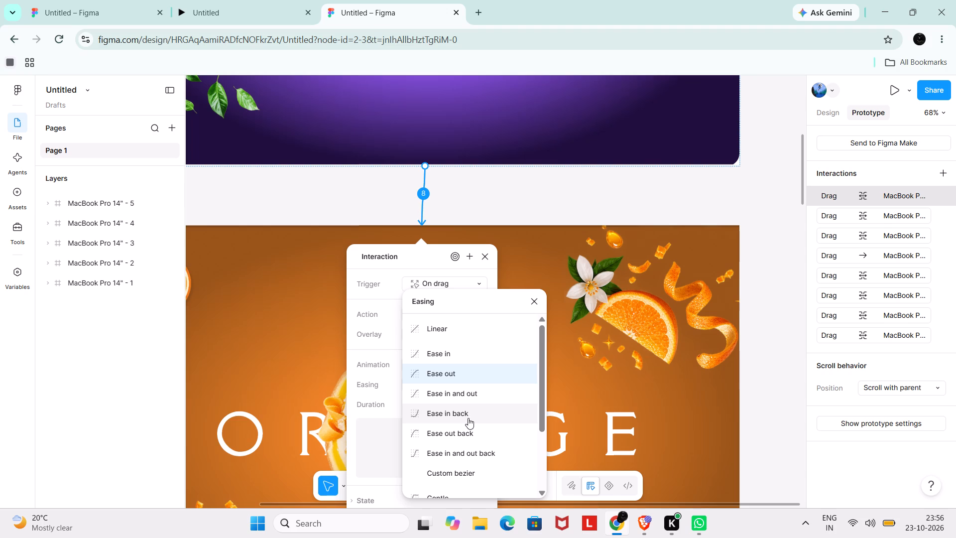
{"action": "left_click", "coordinate": [468, 418]}
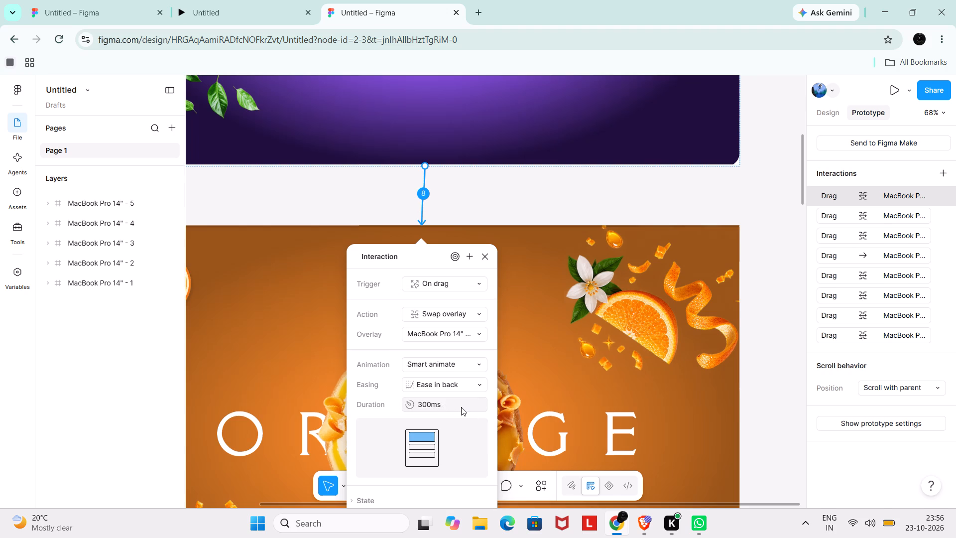
Set the BLUE BERRY to ORANGE connection's animation duration to 1000 ms.
{"action": "scroll", "coordinate": [461, 407], "scroll_direction": "down", "scroll_amount": 1}
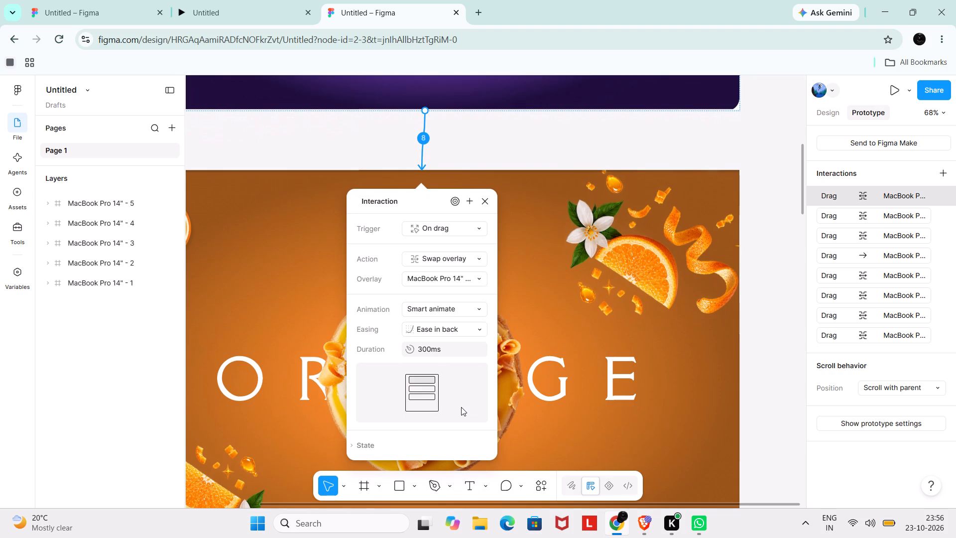
{"action": "left_click", "coordinate": [431, 348]}
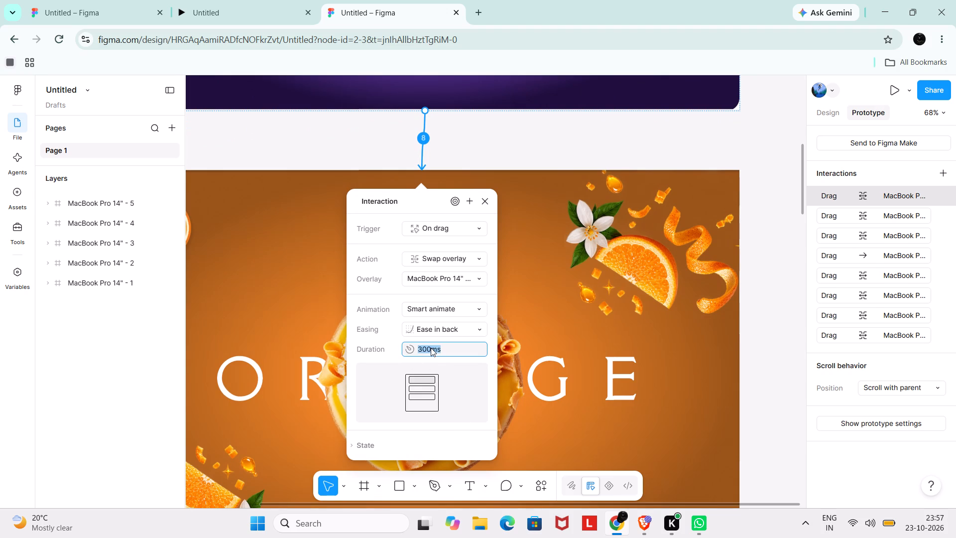
{"action": "key", "text": "BackSpace"}
{"action": "type", "text": "1000MS"}
{"action": "key", "text": "BackSpace"}
{"action": "key", "text": "BackSpace"}
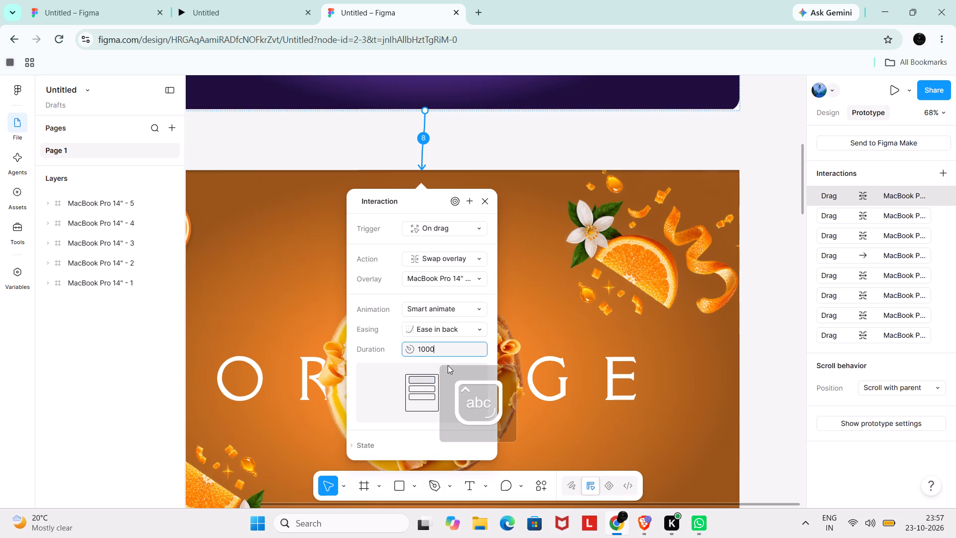
{"action": "key", "text": "Return"}
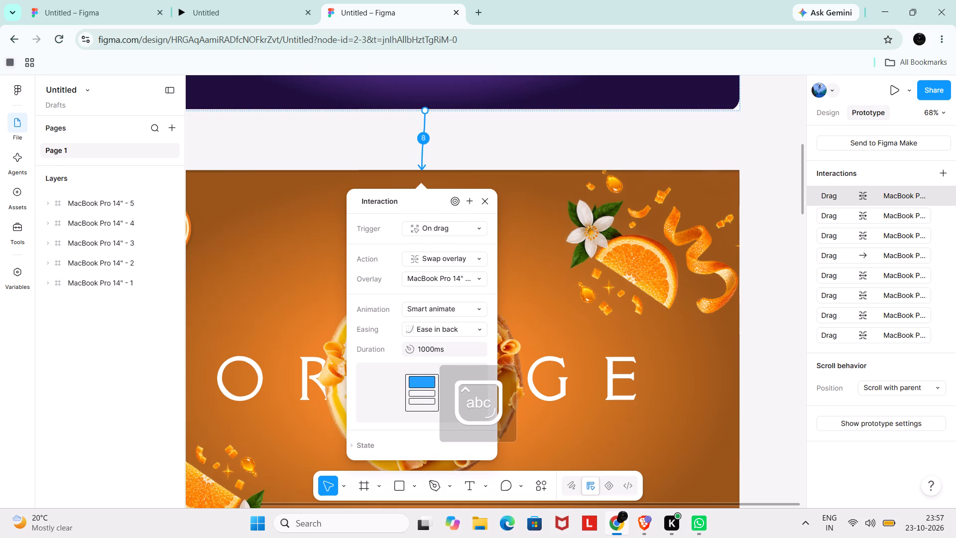
Expand the State options of the BLUE BERRY to ORANGE interaction.
{"action": "scroll", "coordinate": [387, 368], "scroll_direction": "down", "scroll_amount": 1}
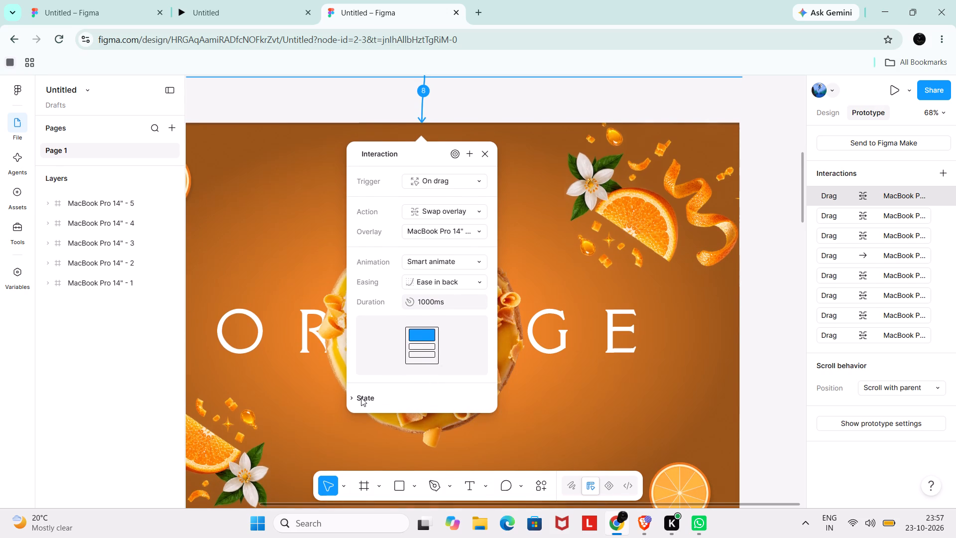
{"action": "left_click", "coordinate": [361, 398]}
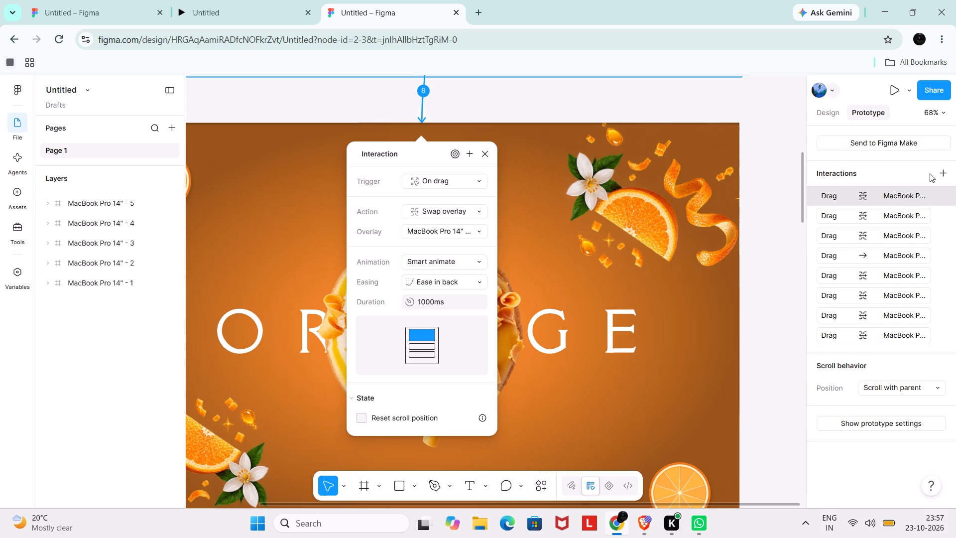
Add another interaction to the BLUE BERRY frame.
{"action": "left_click", "coordinate": [943, 175]}
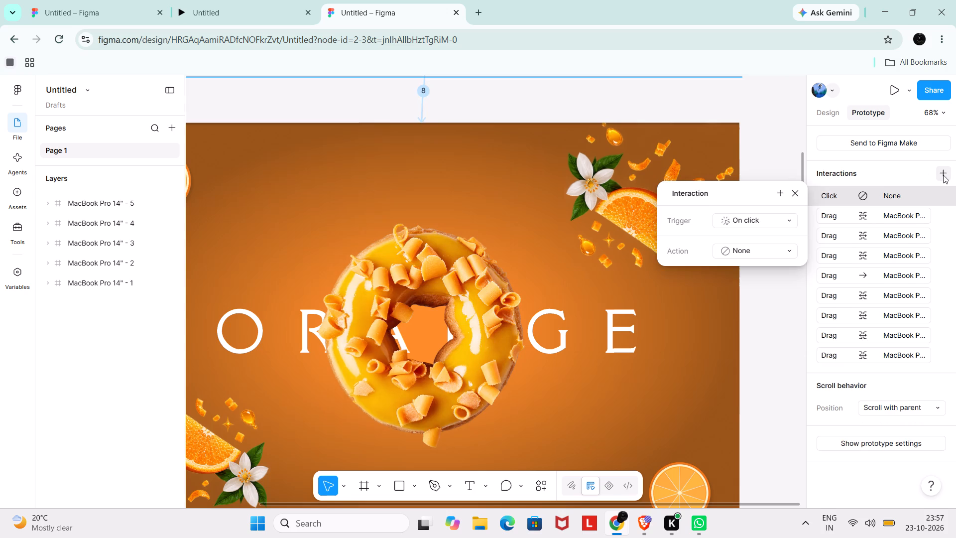
Present the prototype, step forward and backward through the flavour frames to check the transitions, and return to the design file.
{"action": "scroll", "coordinate": [601, 138], "scroll_direction": "up", "scroll_amount": 2}
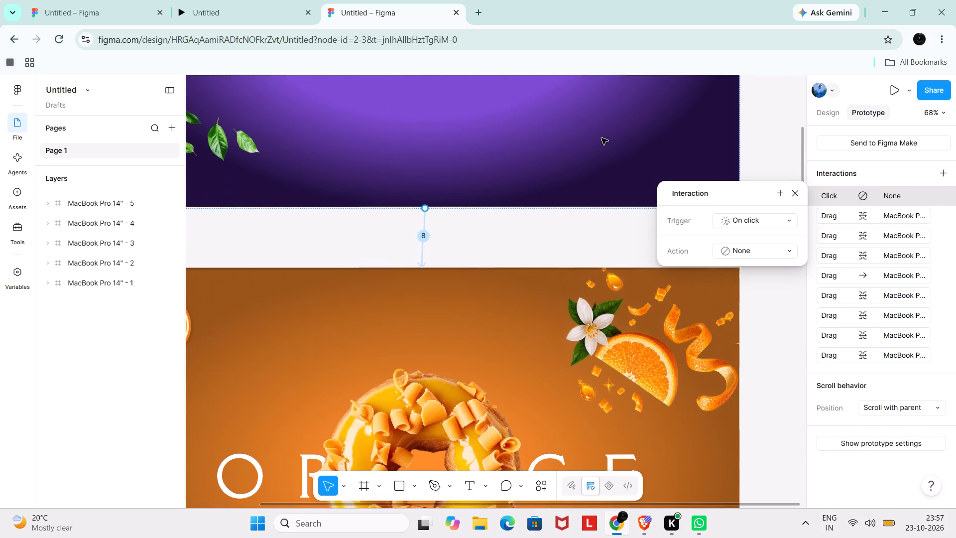
{"action": "scroll", "coordinate": [601, 138], "scroll_direction": "up", "scroll_amount": 3}
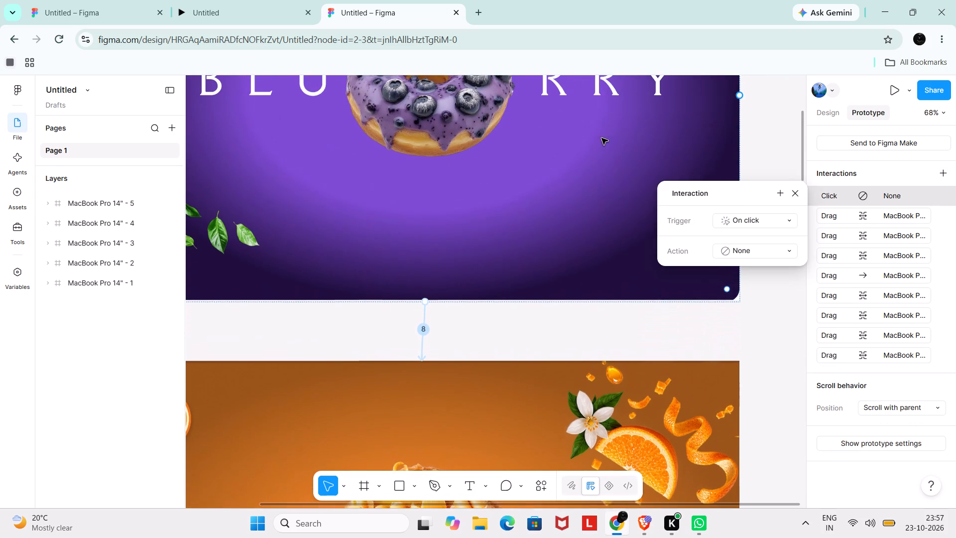
{"action": "scroll", "coordinate": [601, 138], "scroll_direction": "up", "scroll_amount": 2}
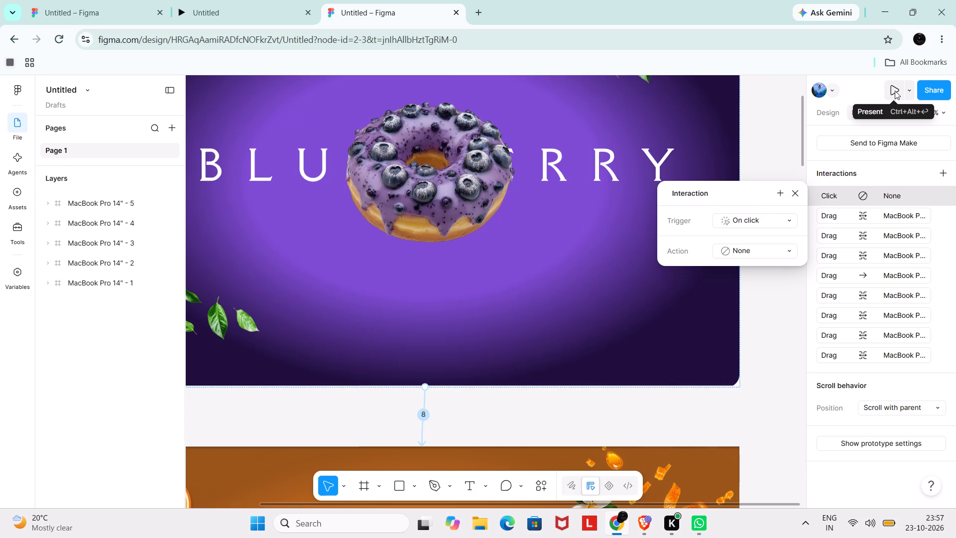
{"action": "left_click", "coordinate": [895, 91]}
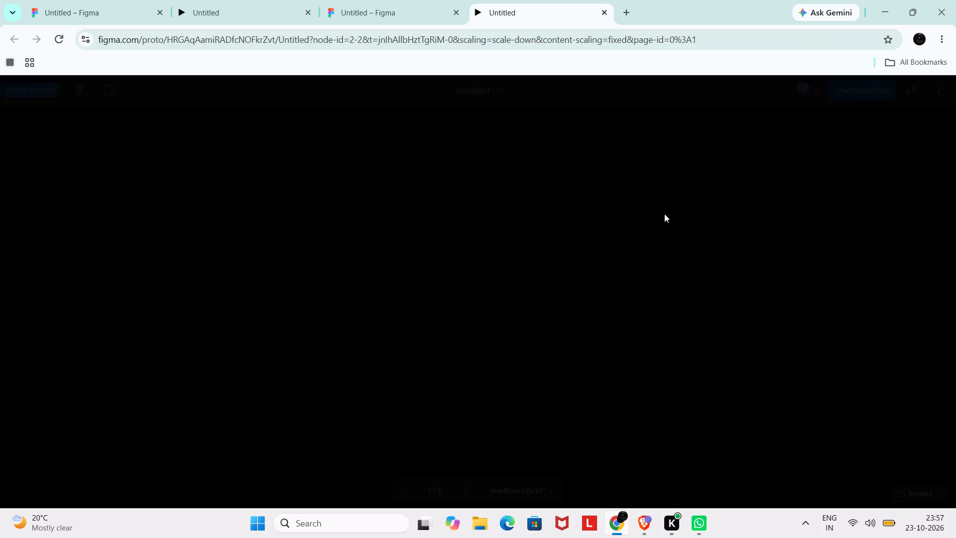
{"action": "key", "text": "Return"}
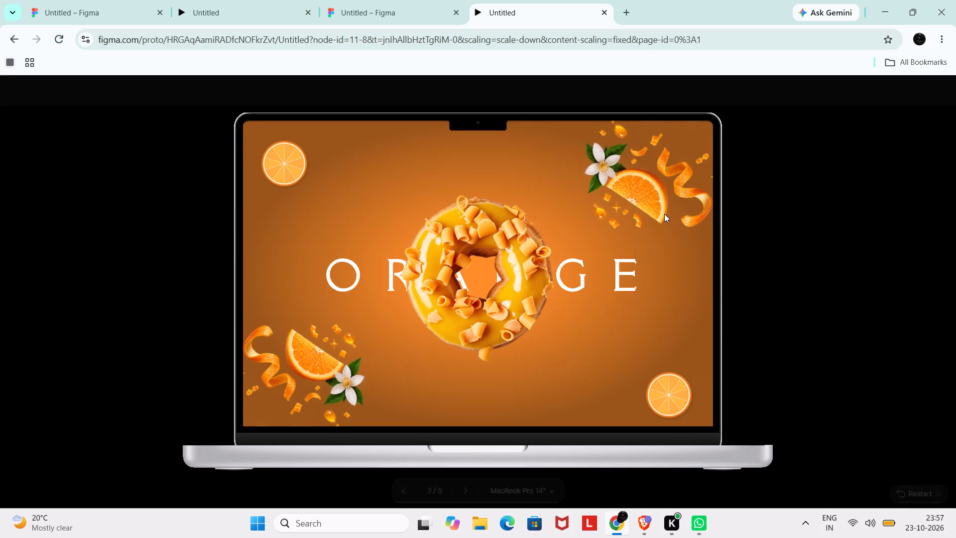
{"action": "key", "text": "Left"}
{"action": "key", "text": "Left"}
{"action": "key", "text": "Left"}
{"action": "key", "text": "Right"}
{"action": "key", "text": "Right"}
{"action": "key", "text": "Right"}
{"action": "key", "text": "Right"}
{"action": "key", "text": "Right"}
{"action": "key", "text": "Right"}
{"action": "key", "text": "Right"}
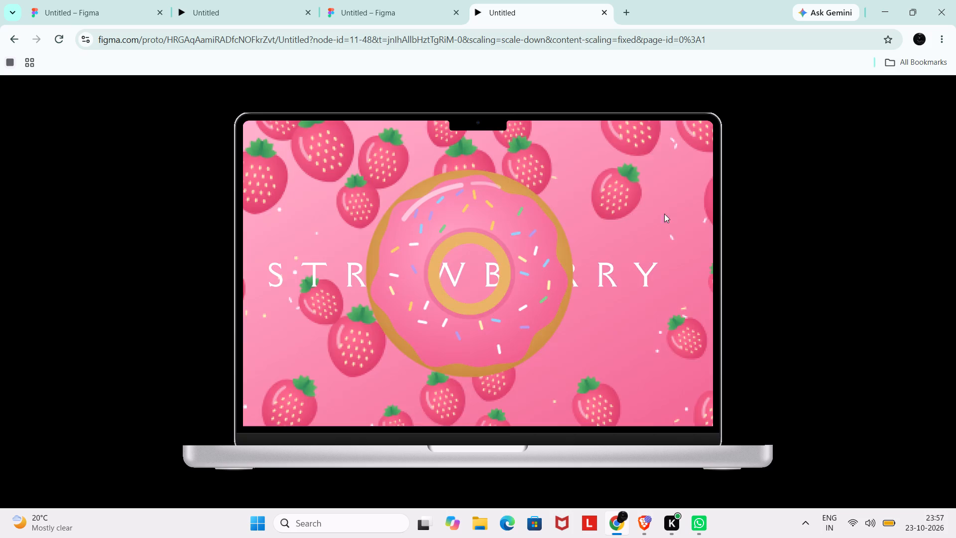
{"action": "key", "text": "Left"}
{"action": "key", "text": "Left"}
{"action": "left_click_drag", "start_coordinate": [574, 72], "coordinate": [406, 0]}
{"action": "key", "text": "Left"}
{"action": "key", "text": "Left"}
{"action": "key", "text": "Left"}
{"action": "key", "text": "Left"}
{"action": "key", "text": "Left"}
{"action": "left_click", "coordinate": [406, 0]}
{"action": "key", "text": "Left"}
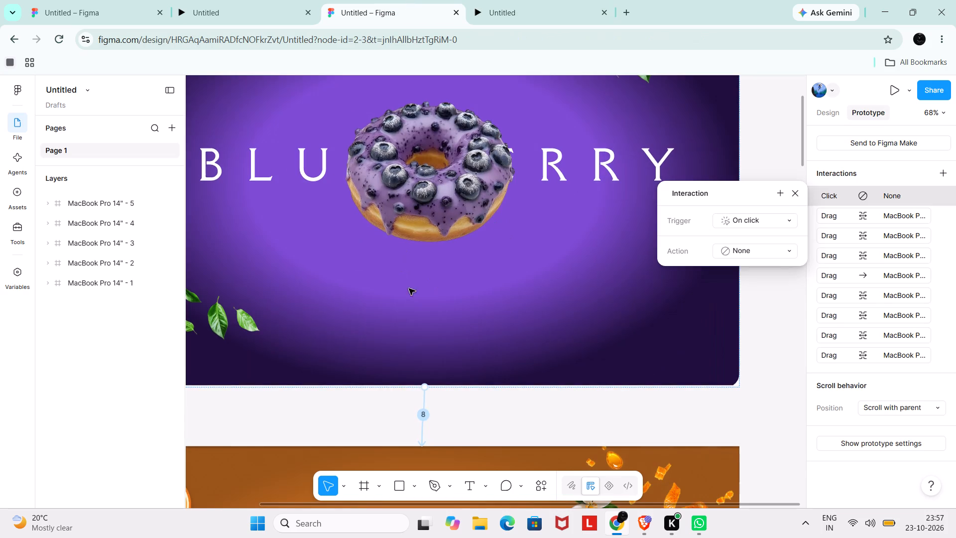
Set the new BLUE BERRY interaction's trigger to On drag and open its action choices.
{"action": "scroll", "coordinate": [443, 410], "scroll_direction": "down", "scroll_amount": 1}
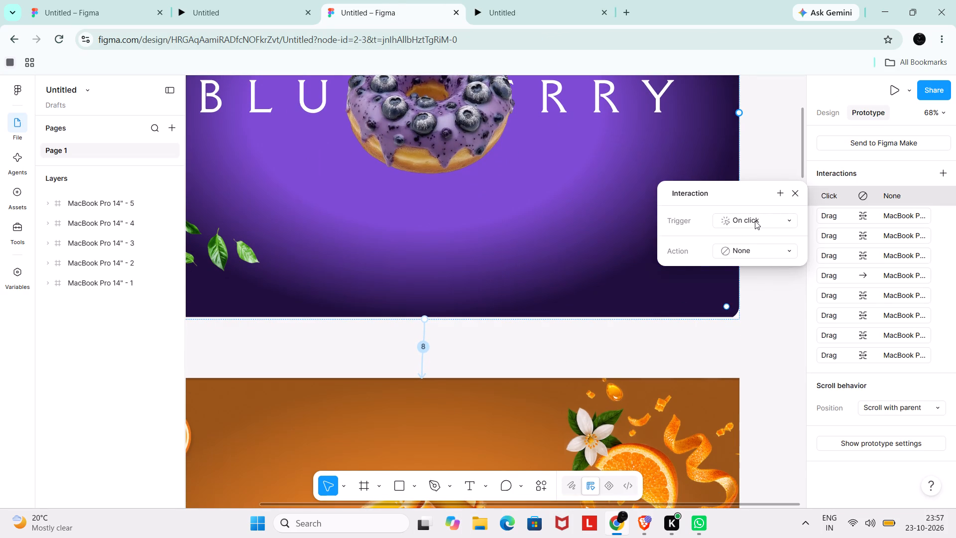
{"action": "left_click", "coordinate": [789, 225]}
{"action": "left_click", "coordinate": [767, 236]}
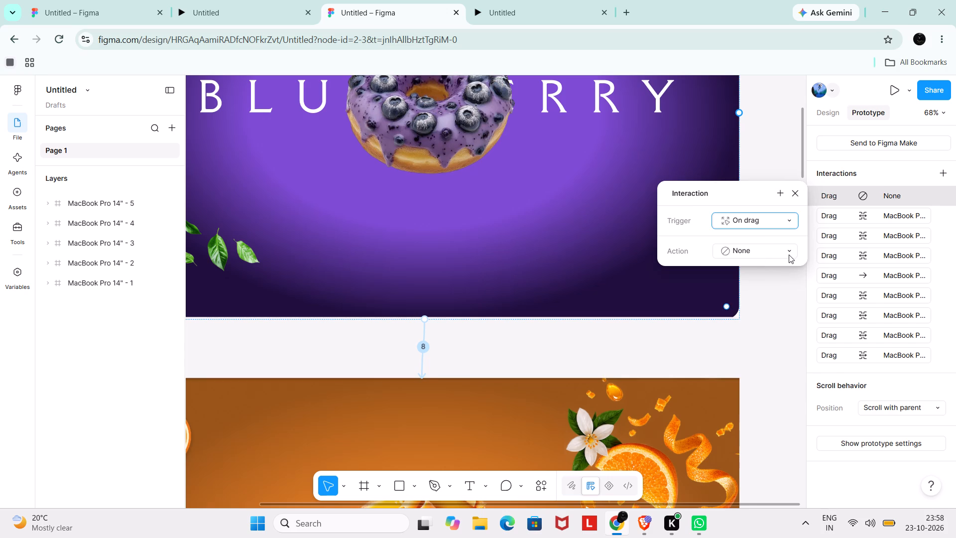
{"action": "left_click", "coordinate": [789, 255]}
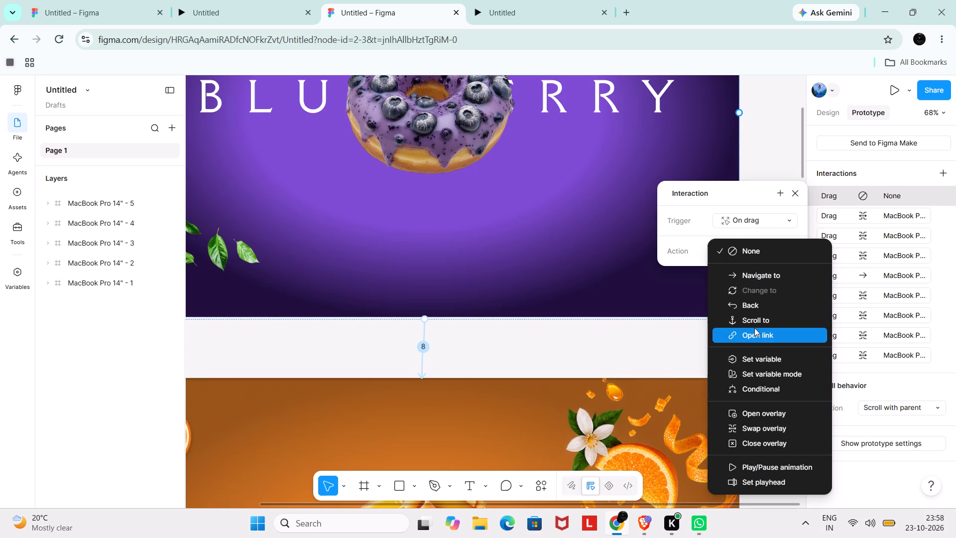
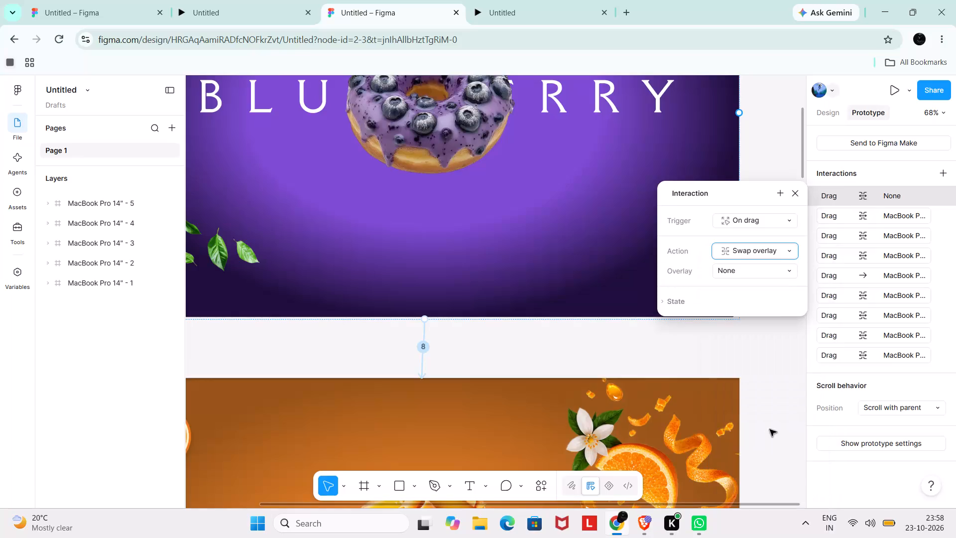
Connect the BLUE BERRY banner to the ORANGE frame again, with an On drag trigger and the Swap overlay action.
{"action": "left_click", "coordinate": [768, 359]}
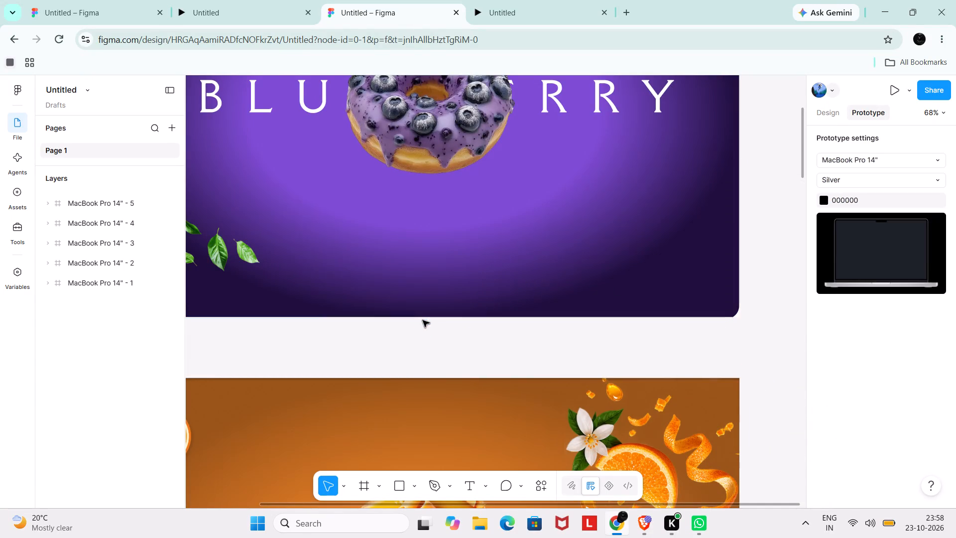
{"action": "left_click_drag", "start_coordinate": [424, 317], "coordinate": [428, 376]}
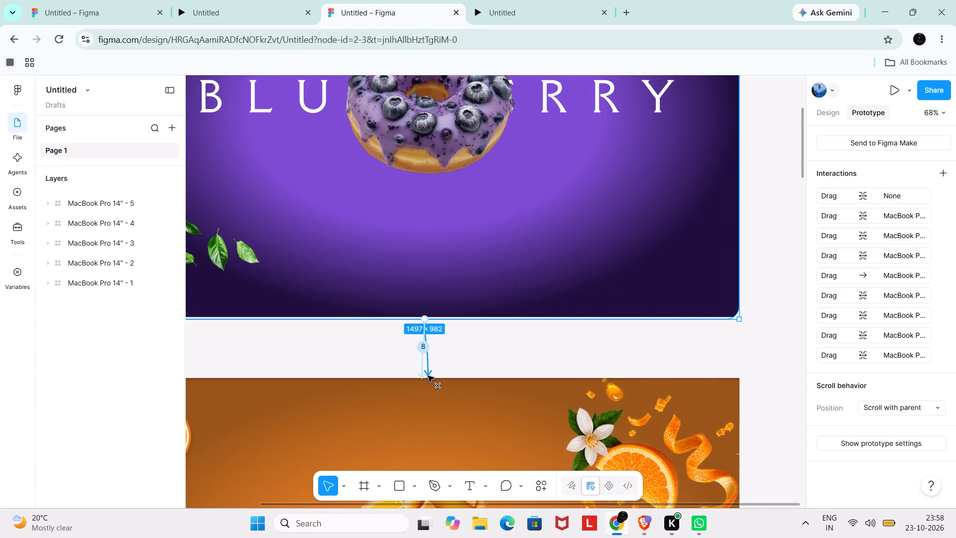
{"action": "left_click_drag", "start_coordinate": [428, 376], "coordinate": [426, 382]}
{"action": "left_click", "coordinate": [467, 345]}
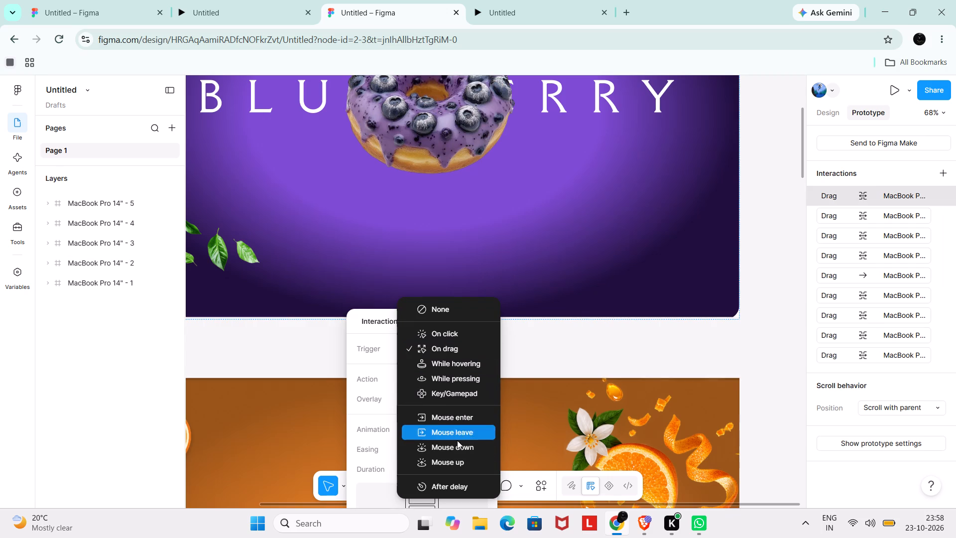
{"action": "left_click", "coordinate": [457, 345]}
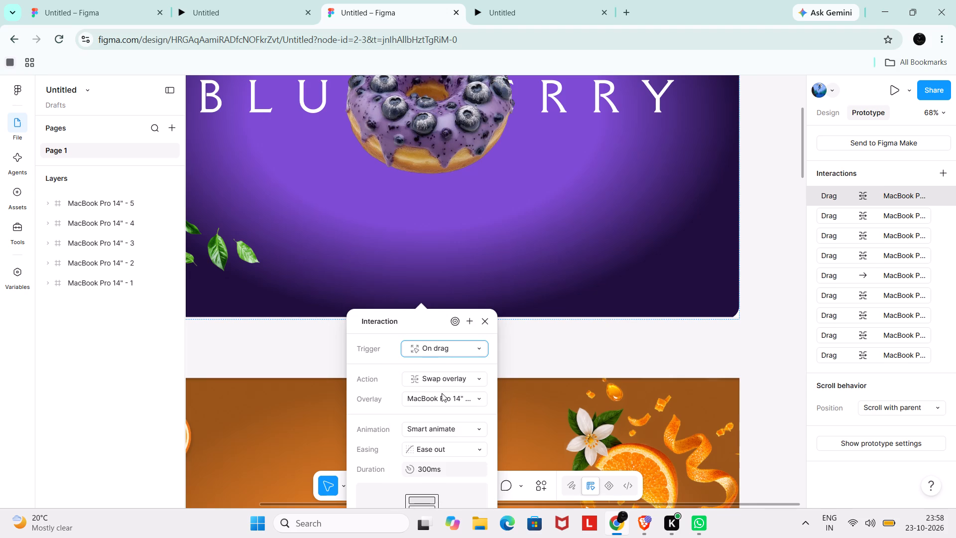
{"action": "left_click", "coordinate": [457, 383]}
{"action": "left_click", "coordinate": [459, 377]}
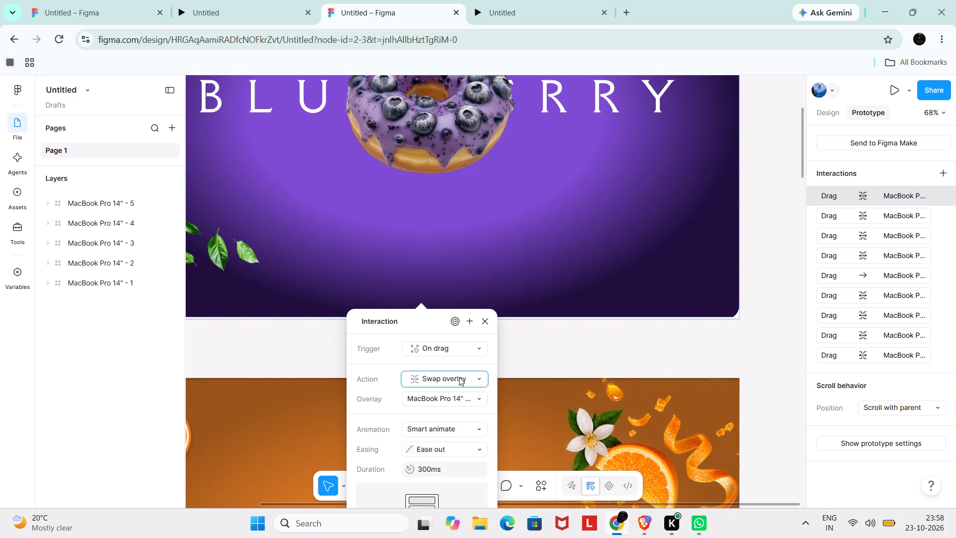
Set the new BLUE BERRY to ORANGE interaction's easing to Ease in and its duration to 1000 ms.
{"action": "scroll", "coordinate": [461, 375], "scroll_direction": "down", "scroll_amount": 1}
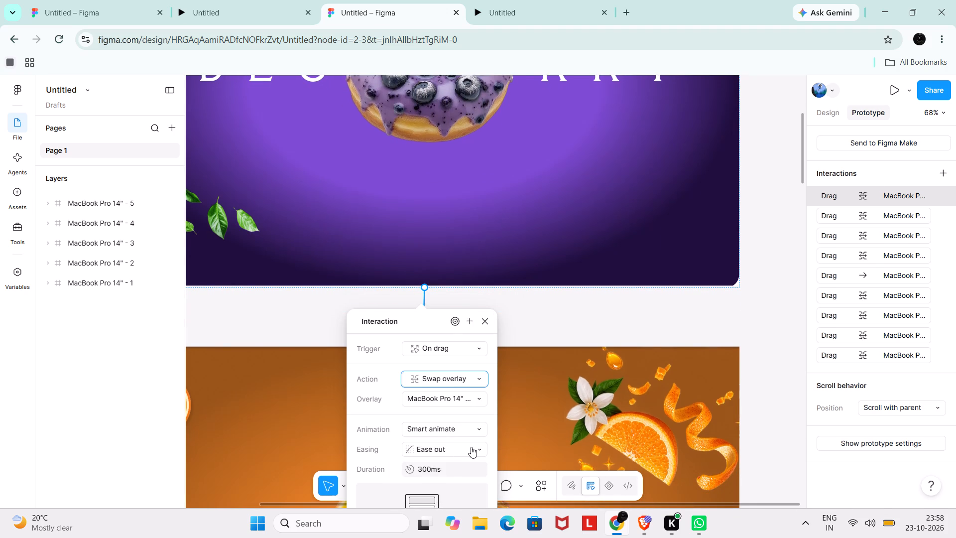
{"action": "left_click", "coordinate": [471, 447]}
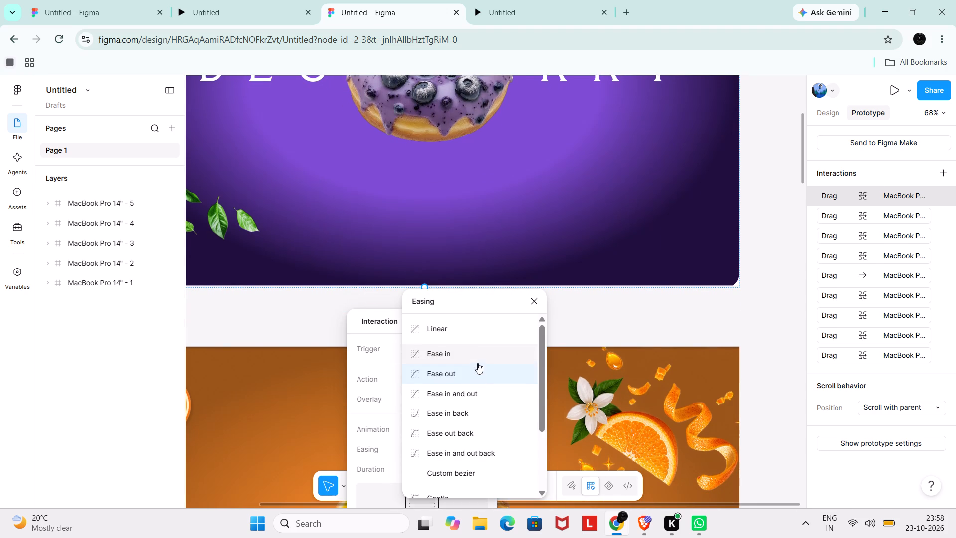
{"action": "left_click", "coordinate": [482, 354]}
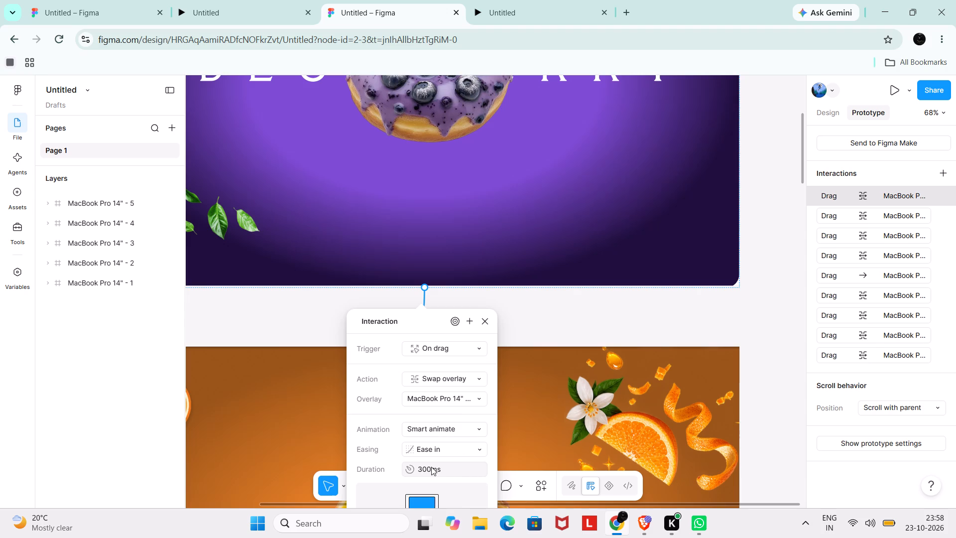
{"action": "left_click", "coordinate": [431, 467]}
{"action": "key", "text": "BackSpace"}
{"action": "type", "text": "1000"}
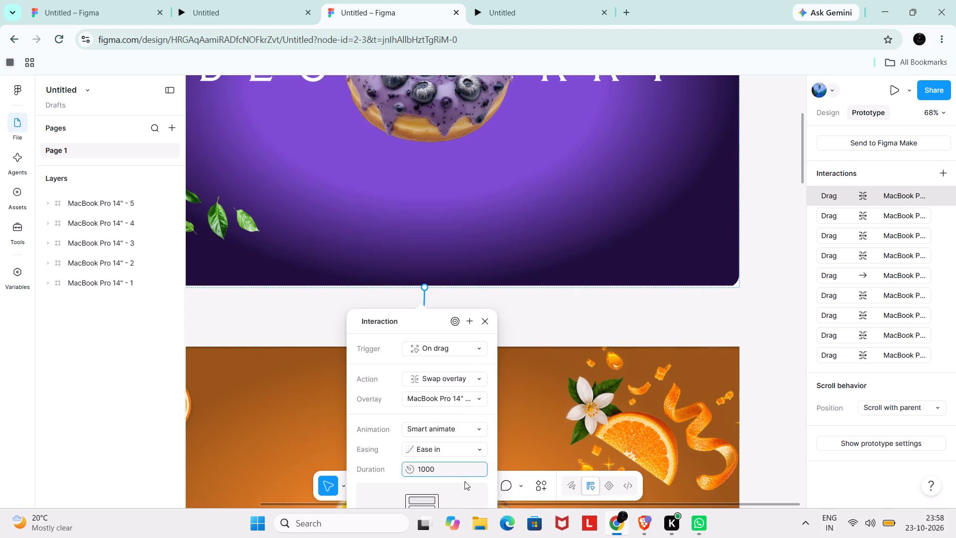
{"action": "left_click", "coordinate": [464, 481]}
Add another interaction to the BLUE BERRY banner, view the additional action choices, and close its settings.
{"action": "scroll", "coordinate": [464, 481], "scroll_direction": "down", "scroll_amount": 1}
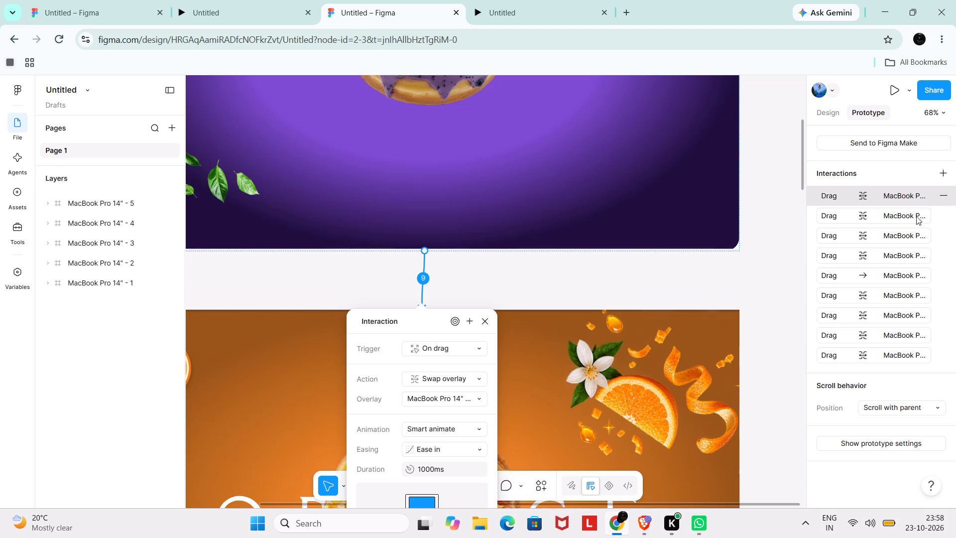
{"action": "left_click", "coordinate": [939, 178]}
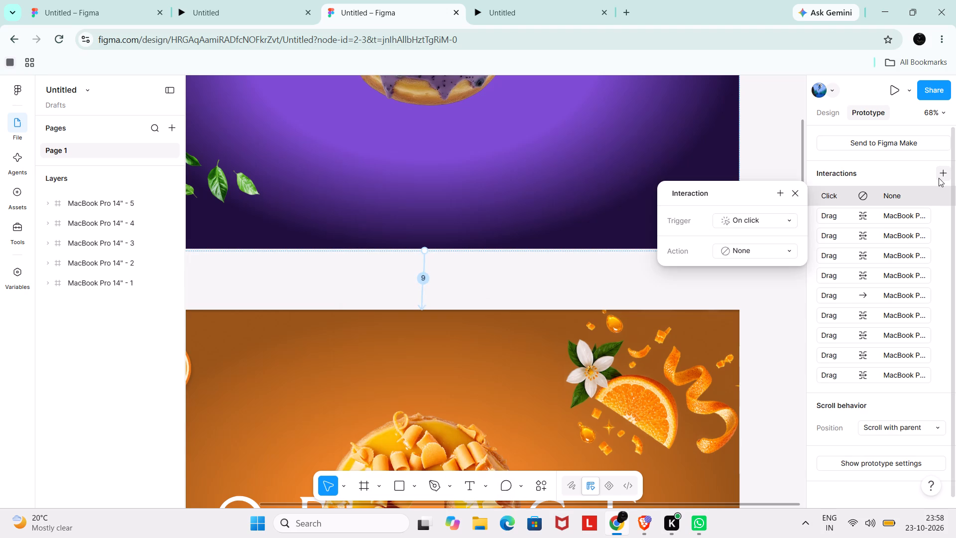
{"action": "left_click", "coordinate": [782, 196]}
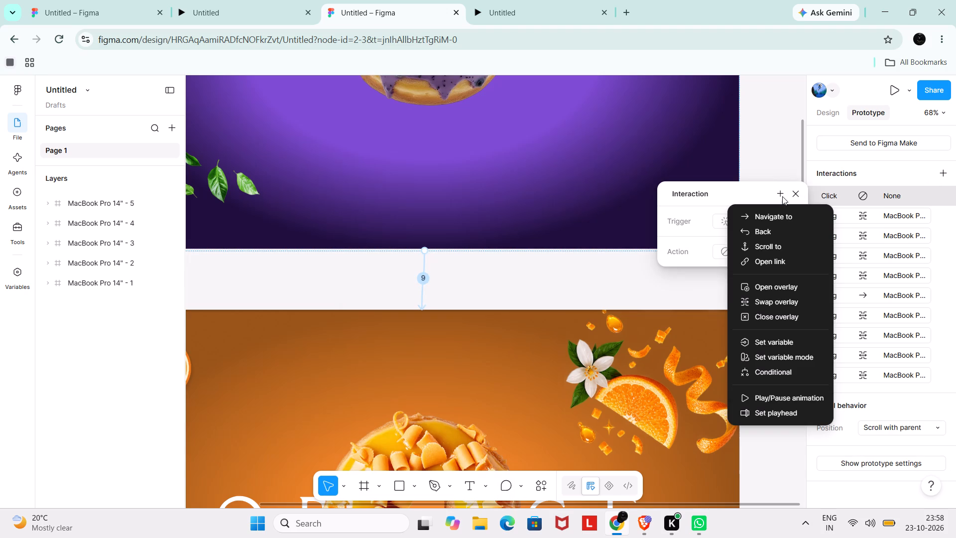
{"action": "left_click", "coordinate": [871, 176]}
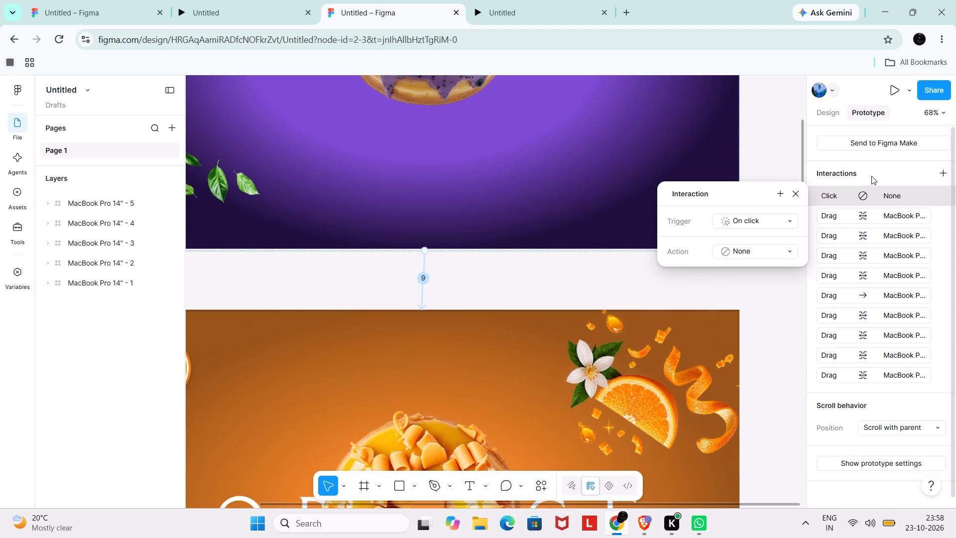
{"action": "left_click", "coordinate": [871, 176]}
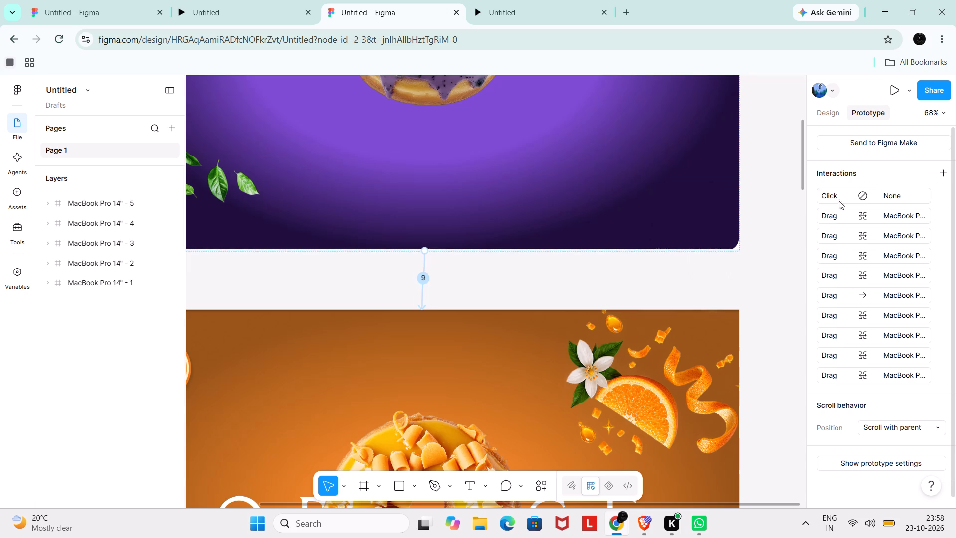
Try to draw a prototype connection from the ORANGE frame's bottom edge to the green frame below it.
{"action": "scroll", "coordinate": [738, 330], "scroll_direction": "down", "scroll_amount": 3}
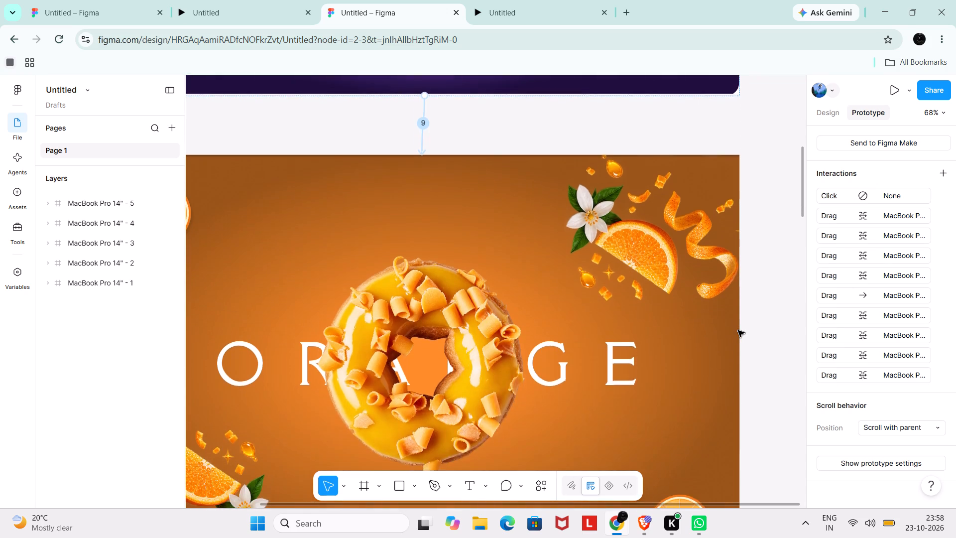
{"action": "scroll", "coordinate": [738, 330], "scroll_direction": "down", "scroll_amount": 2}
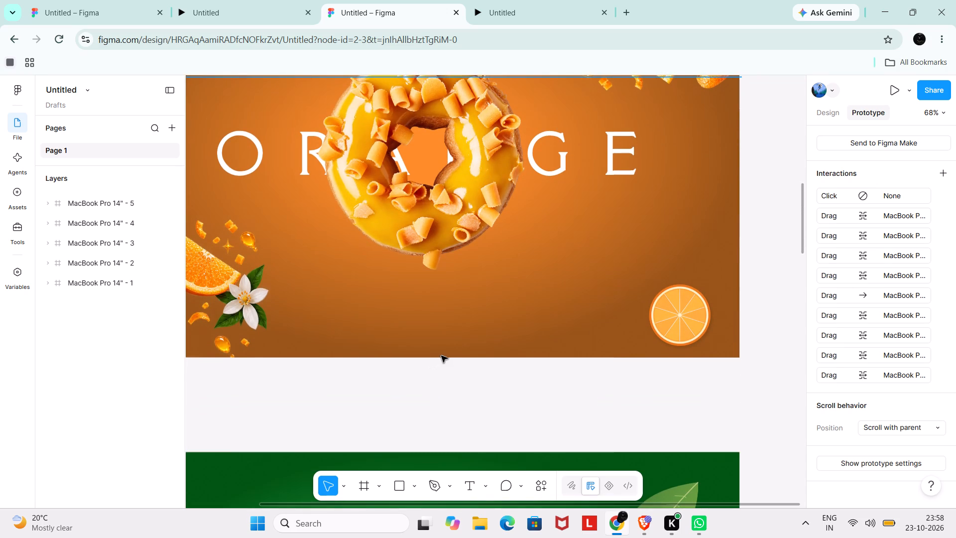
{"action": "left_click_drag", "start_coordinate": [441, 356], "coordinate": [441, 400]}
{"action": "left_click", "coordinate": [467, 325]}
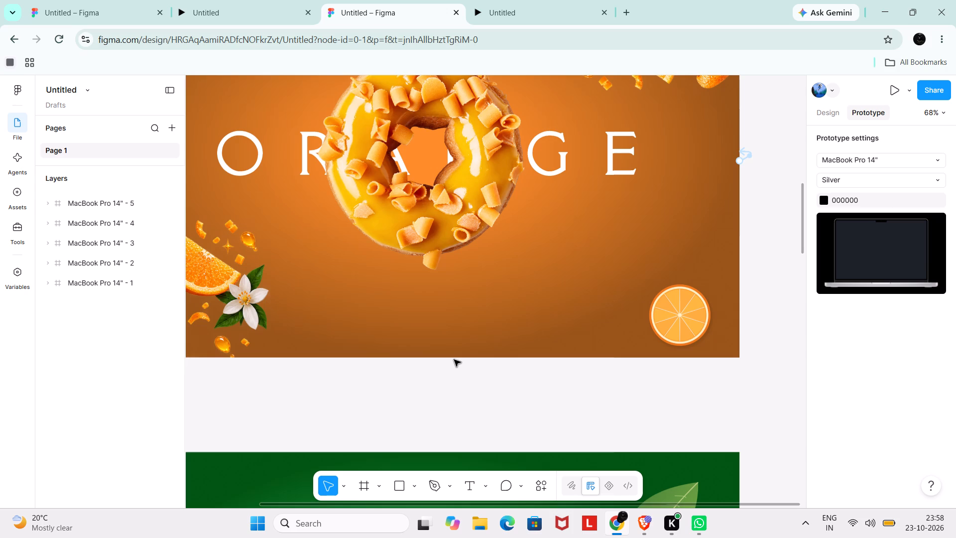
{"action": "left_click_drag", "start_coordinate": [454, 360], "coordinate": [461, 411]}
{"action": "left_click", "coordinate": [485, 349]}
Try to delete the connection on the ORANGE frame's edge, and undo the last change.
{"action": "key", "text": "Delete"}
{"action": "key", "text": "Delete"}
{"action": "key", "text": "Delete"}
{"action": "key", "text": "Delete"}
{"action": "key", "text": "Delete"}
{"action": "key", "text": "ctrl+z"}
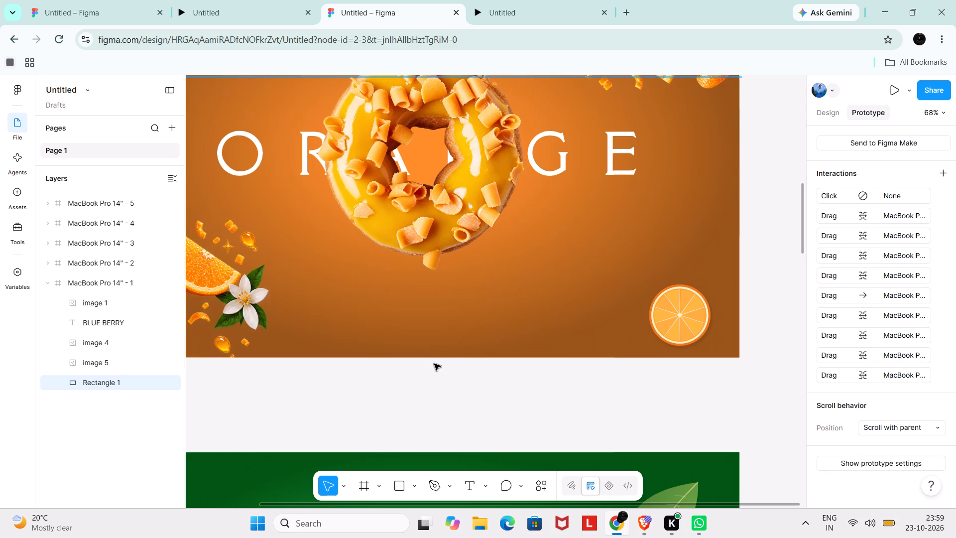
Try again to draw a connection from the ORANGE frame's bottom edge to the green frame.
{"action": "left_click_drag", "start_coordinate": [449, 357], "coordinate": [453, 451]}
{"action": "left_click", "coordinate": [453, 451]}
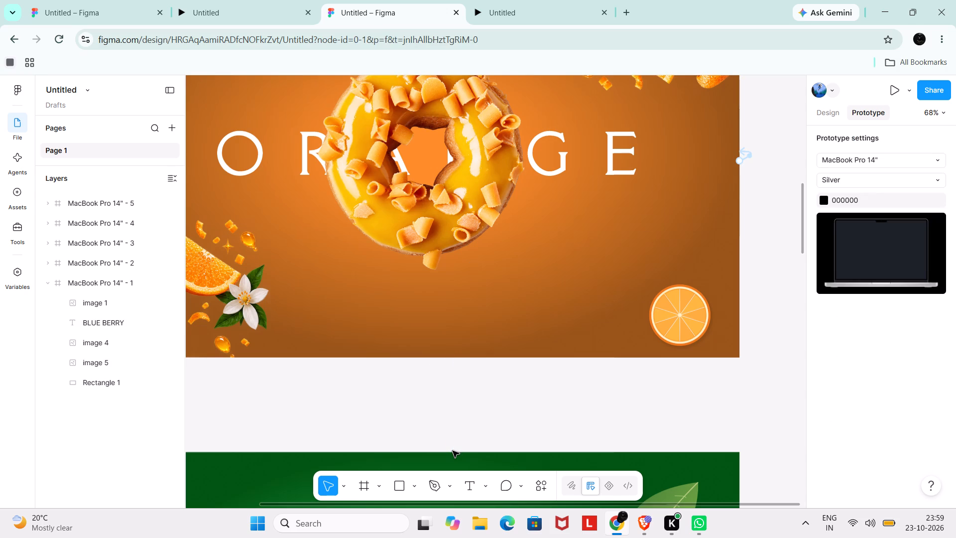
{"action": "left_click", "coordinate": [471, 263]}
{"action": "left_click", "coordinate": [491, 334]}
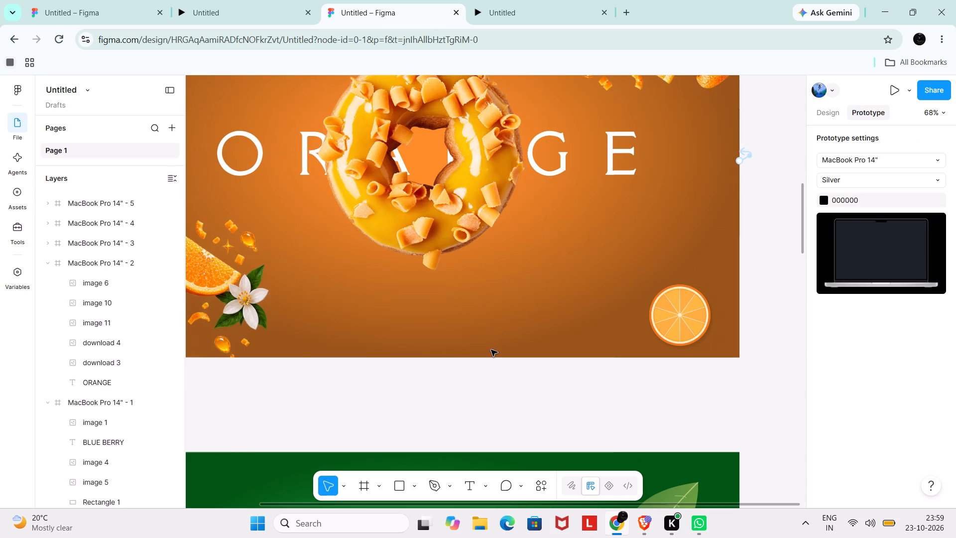
Examine the prototype interactions of the ORANGE and BLUE BERRY frames and the connections between the stacked banners.
{"action": "scroll", "coordinate": [489, 355], "scroll_direction": "up", "scroll_amount": 2}
{"action": "scroll", "coordinate": [380, 243], "scroll_direction": "right", "scroll_amount": 1}
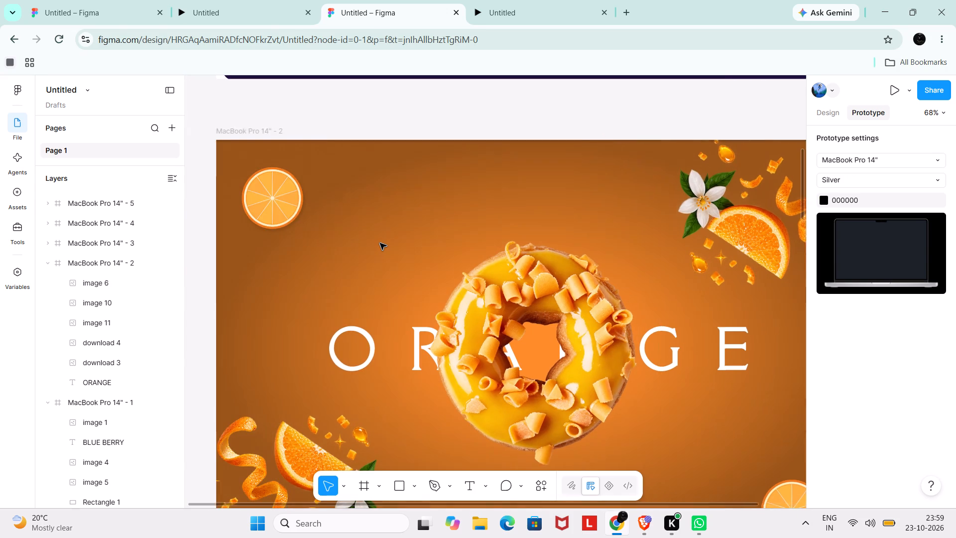
{"action": "scroll", "coordinate": [380, 243], "scroll_direction": "right", "scroll_amount": 1}
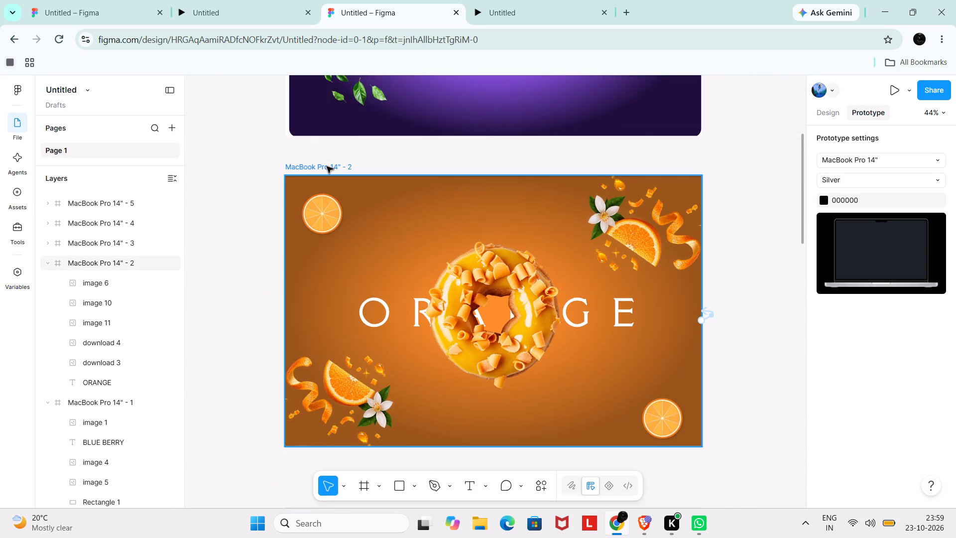
{"action": "left_click", "coordinate": [327, 167]}
{"action": "scroll", "coordinate": [327, 167], "scroll_direction": "up", "scroll_amount": 4}
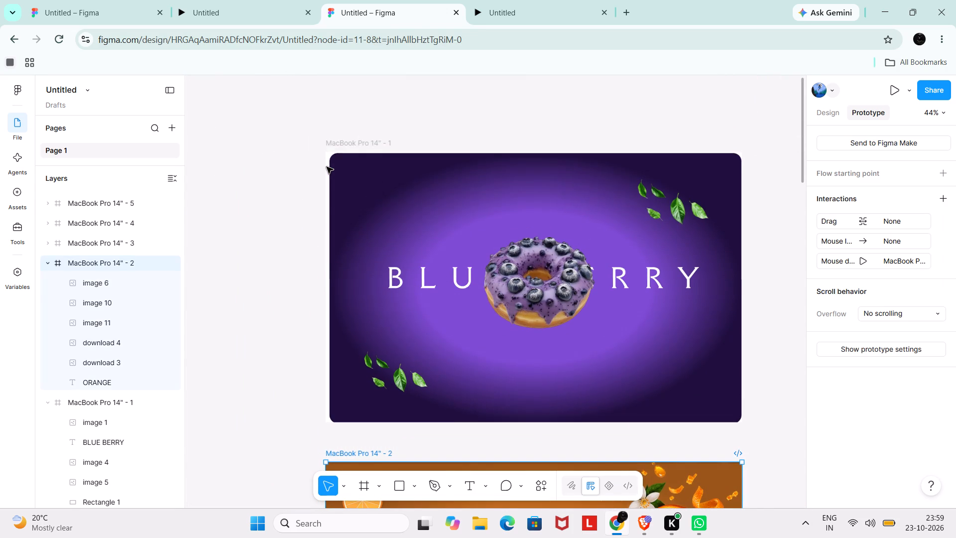
{"action": "left_click", "coordinate": [371, 140]}
{"action": "scroll", "coordinate": [471, 349], "scroll_direction": "down", "scroll_amount": 1}
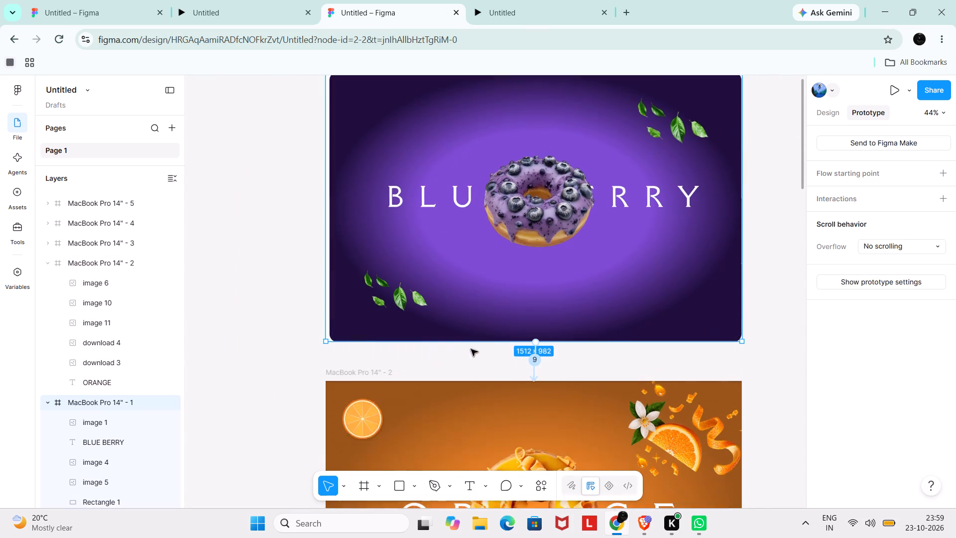
{"action": "scroll", "coordinate": [471, 349], "scroll_direction": "down", "scroll_amount": 1}
{"action": "scroll", "coordinate": [536, 348], "scroll_direction": "down", "scroll_amount": 1}
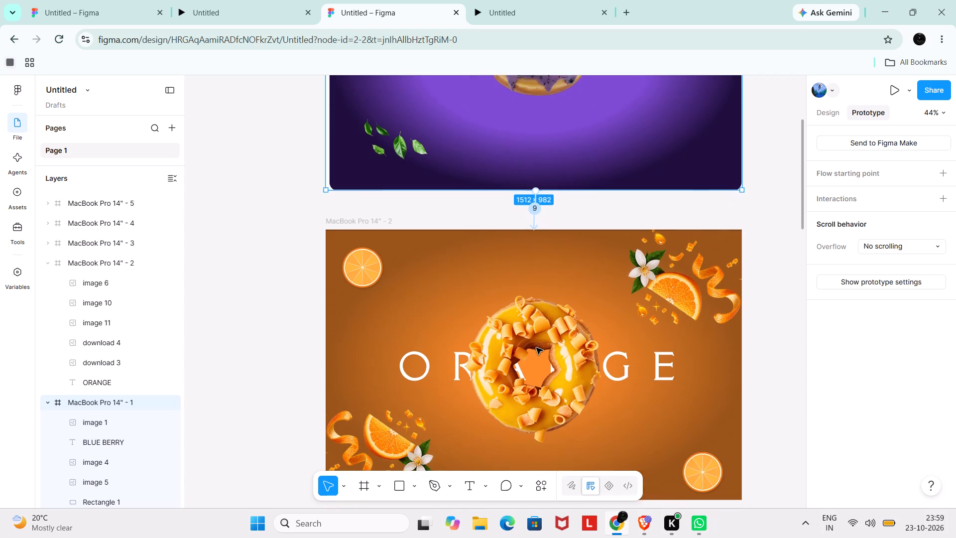
{"action": "scroll", "coordinate": [536, 348], "scroll_direction": "down", "scroll_amount": 2}
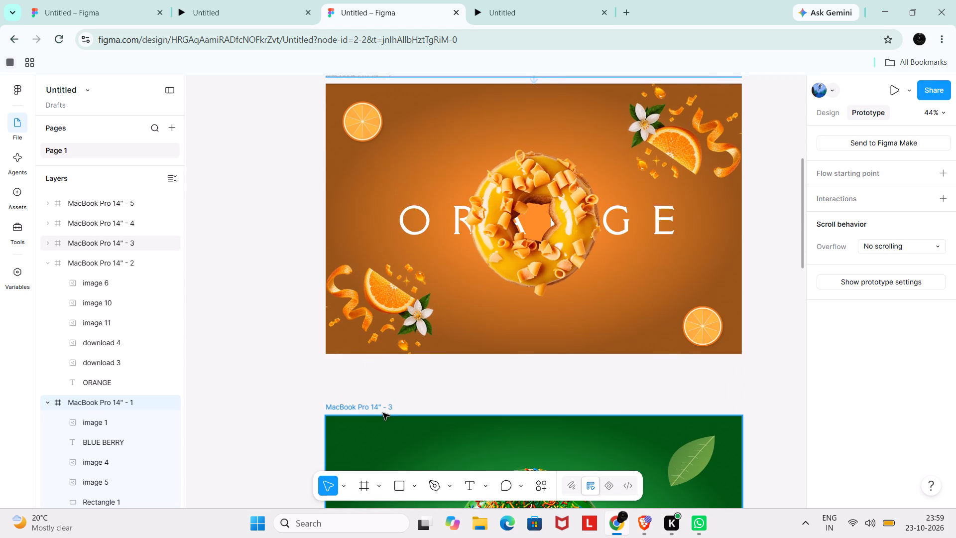
{"action": "scroll", "coordinate": [464, 275], "scroll_direction": "up", "scroll_amount": 1}
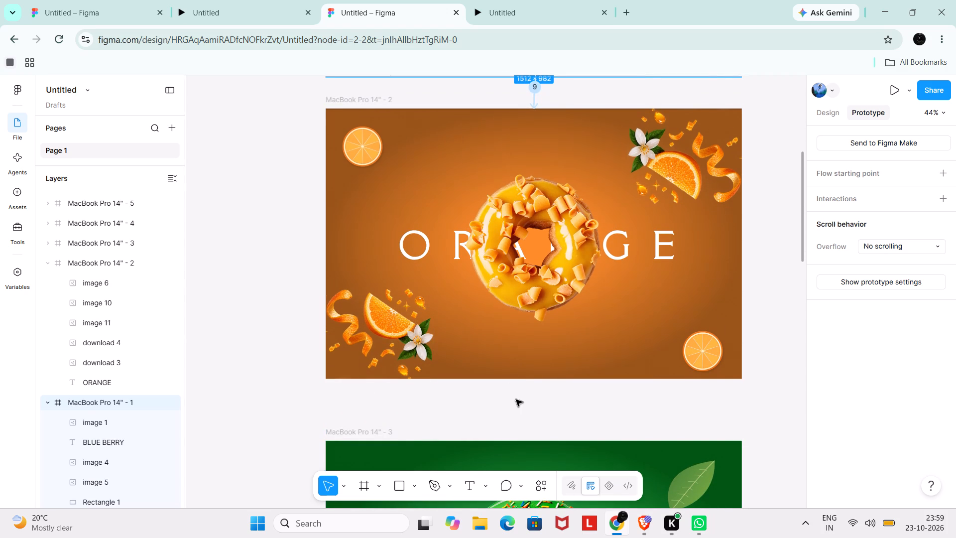
Connect the ORANGE frame's bottom edge to the green donut frame, with the On drag trigger and the Swap overlay action.
{"action": "left_click", "coordinate": [356, 99]}
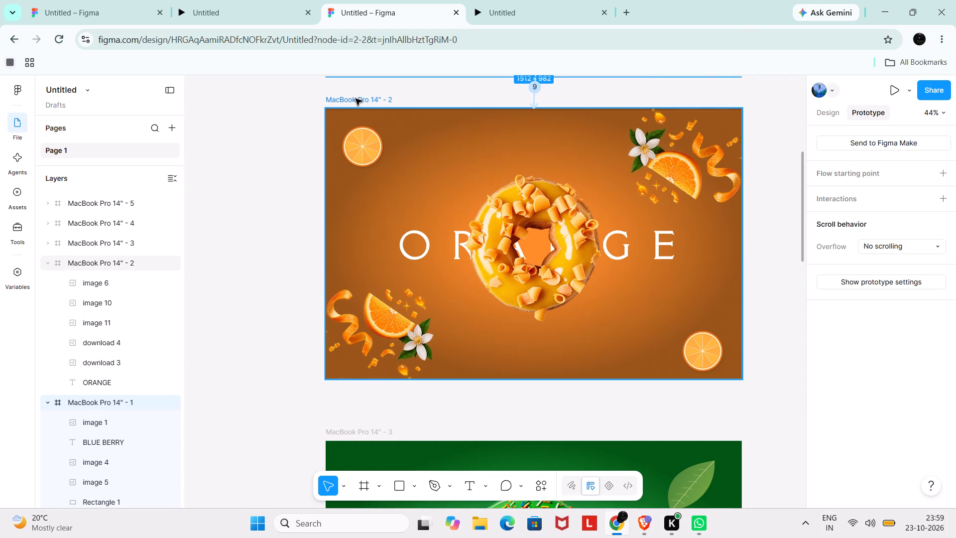
{"action": "left_click_drag", "start_coordinate": [533, 379], "coordinate": [531, 442]}
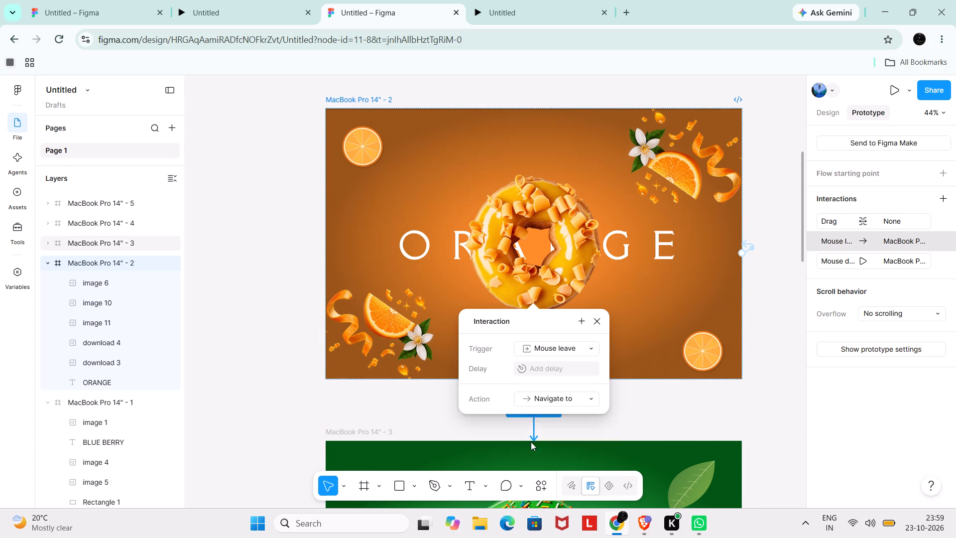
{"action": "left_click", "coordinate": [574, 347]}
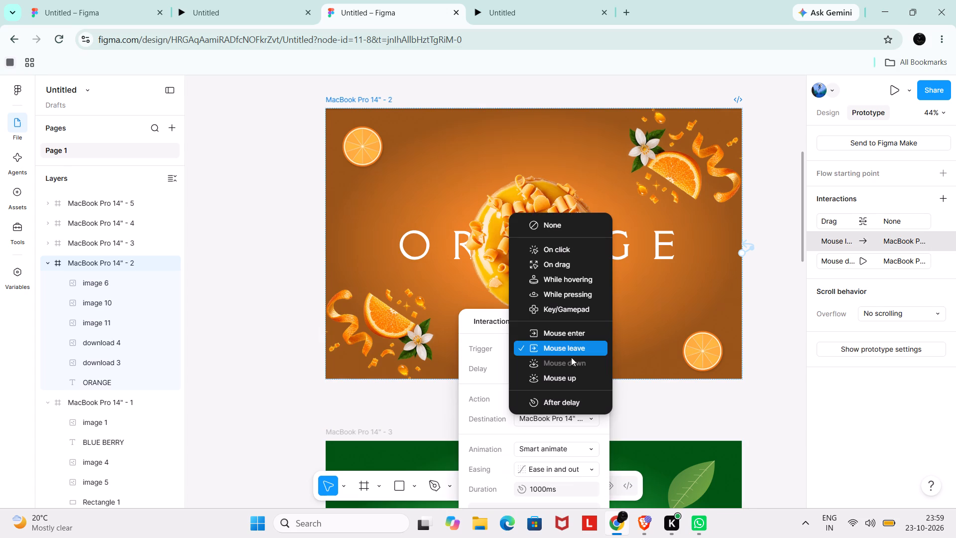
{"action": "left_click", "coordinate": [565, 265]}
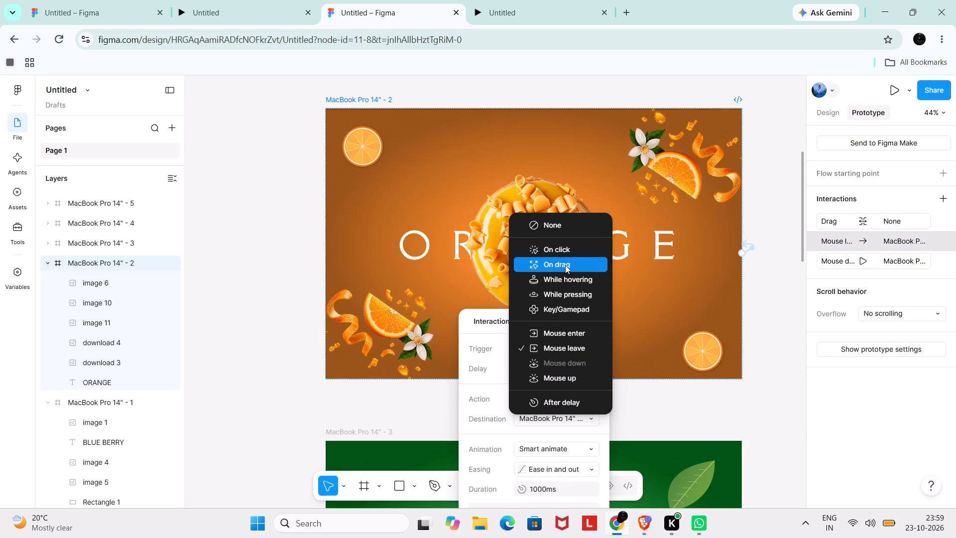
{"action": "left_click", "coordinate": [570, 379]}
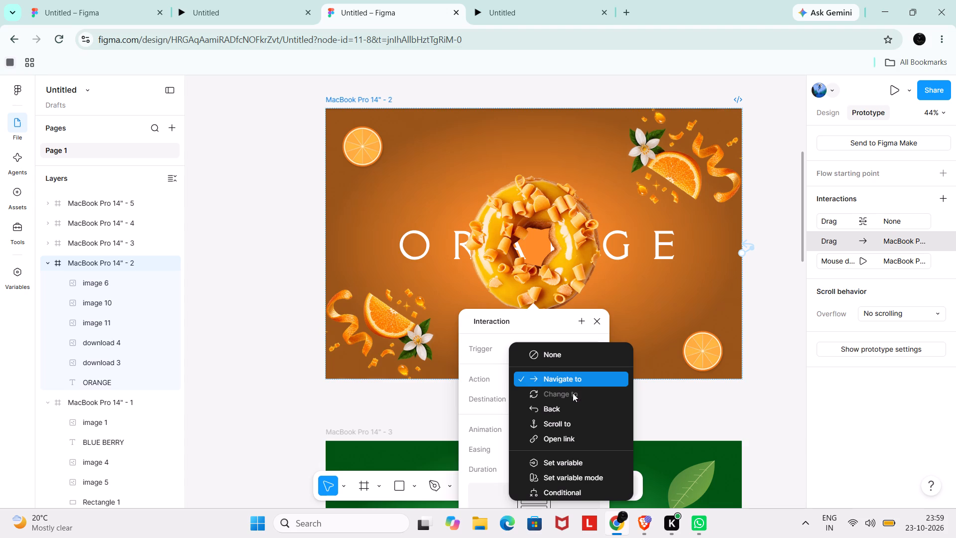
{"action": "scroll", "coordinate": [576, 426], "scroll_direction": "down", "scroll_amount": 1}
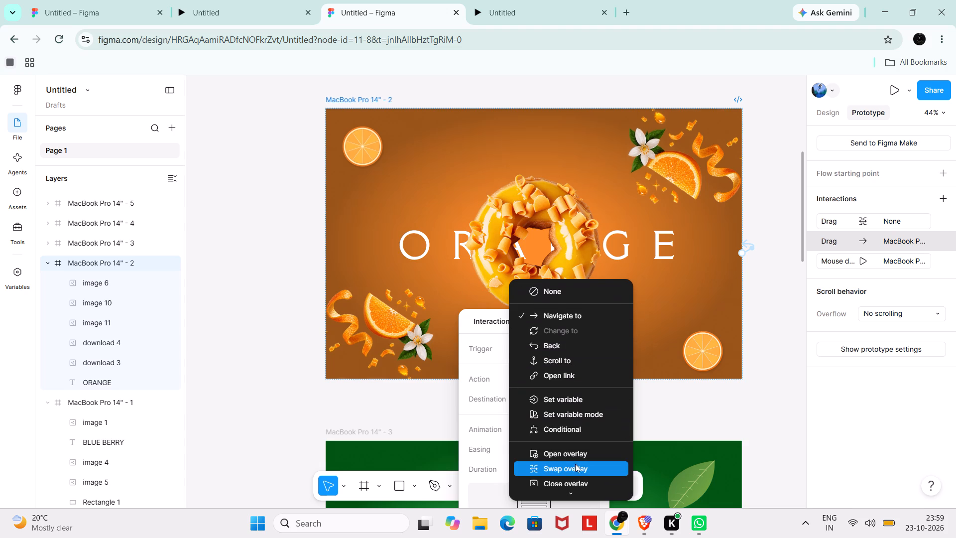
{"action": "left_click", "coordinate": [575, 465]}
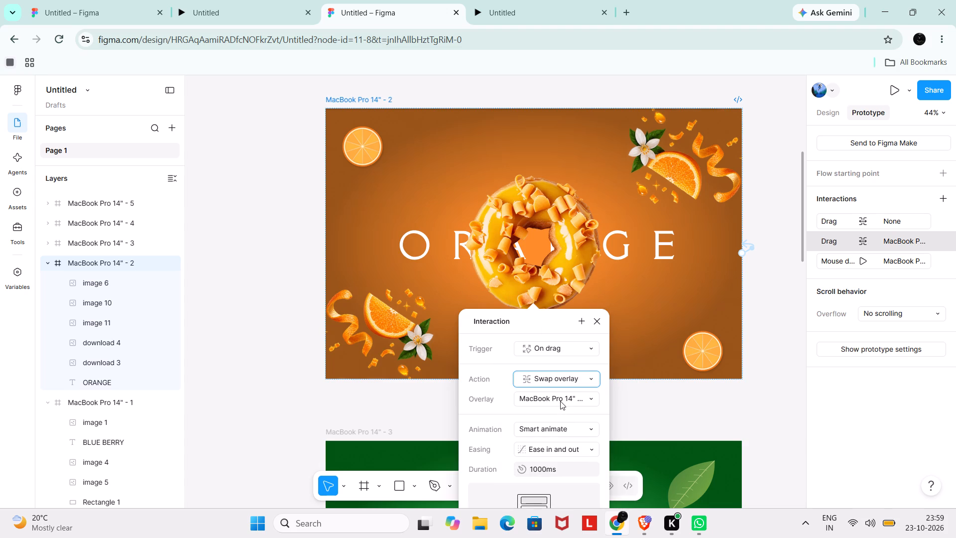
{"action": "left_click", "coordinate": [560, 401]}
{"action": "left_click", "coordinate": [561, 402]}
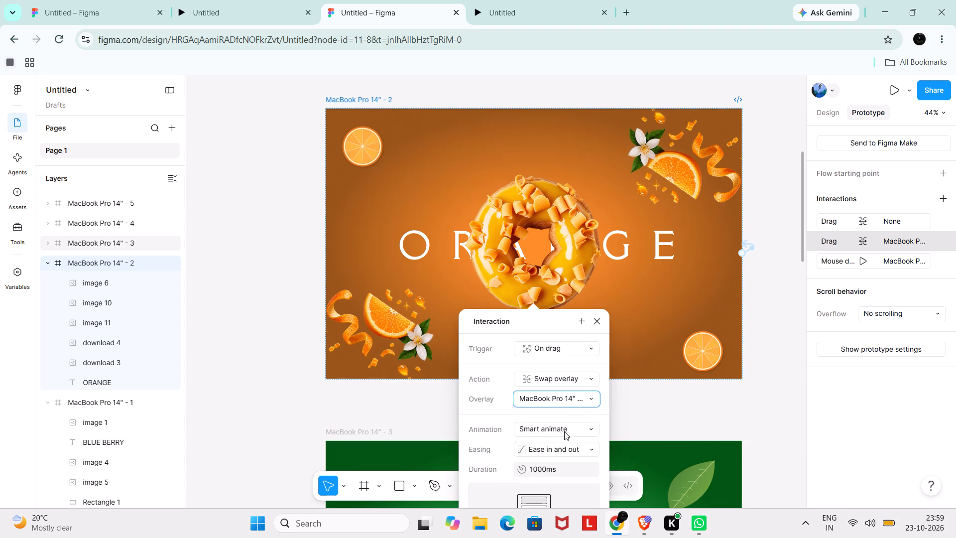
{"action": "scroll", "coordinate": [567, 443], "scroll_direction": "down", "scroll_amount": 1}
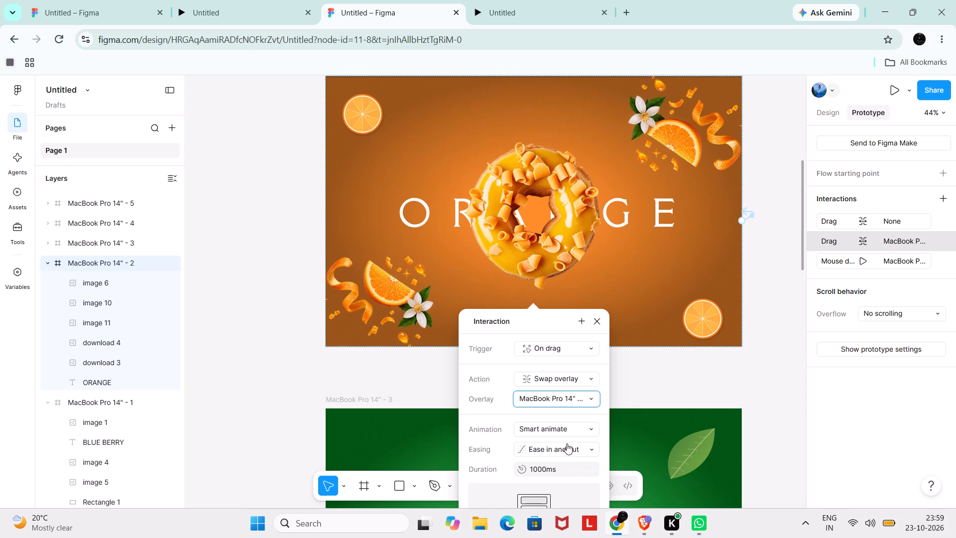
{"action": "left_click", "coordinate": [644, 370]}
Connect the green donut frame's bottom edge to the CHOCOPIE frame, with the trigger set to On drag.
{"action": "scroll", "coordinate": [644, 370], "scroll_direction": "down", "scroll_amount": 1}
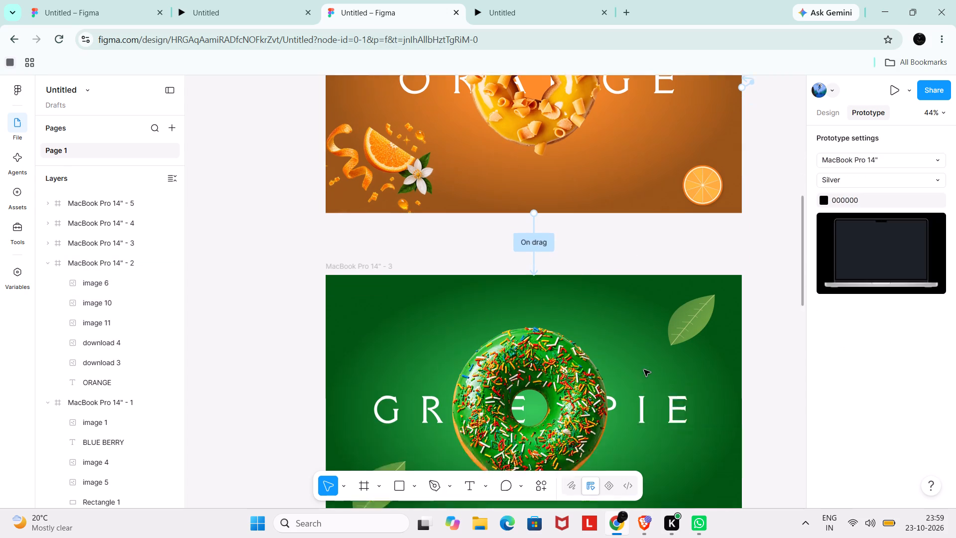
{"action": "scroll", "coordinate": [644, 370], "scroll_direction": "down", "scroll_amount": 2}
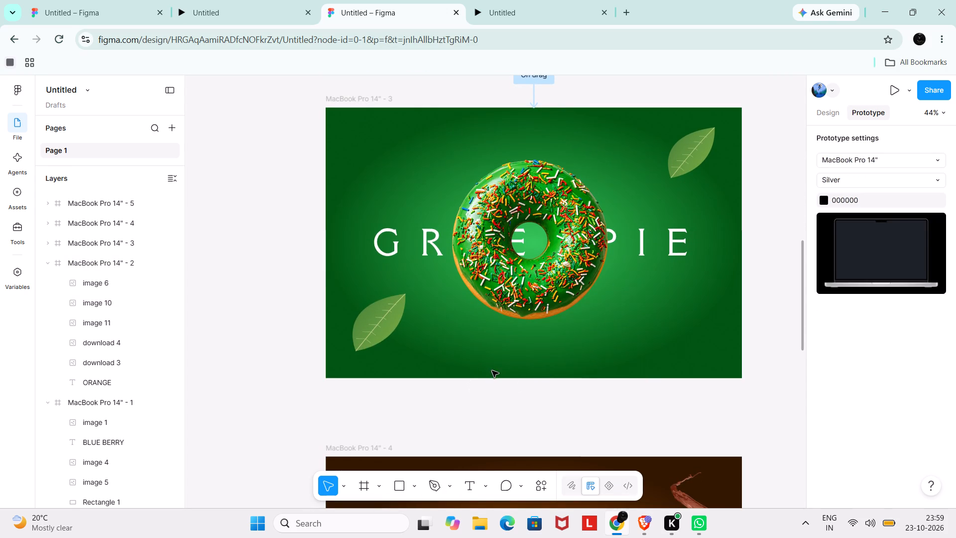
{"action": "left_click", "coordinate": [372, 103]}
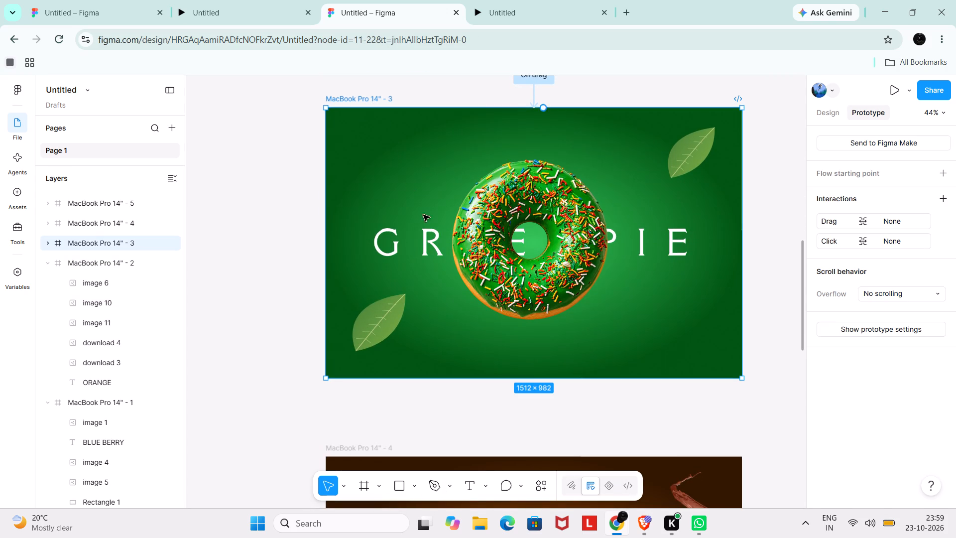
{"action": "left_click_drag", "start_coordinate": [533, 379], "coordinate": [532, 438]}
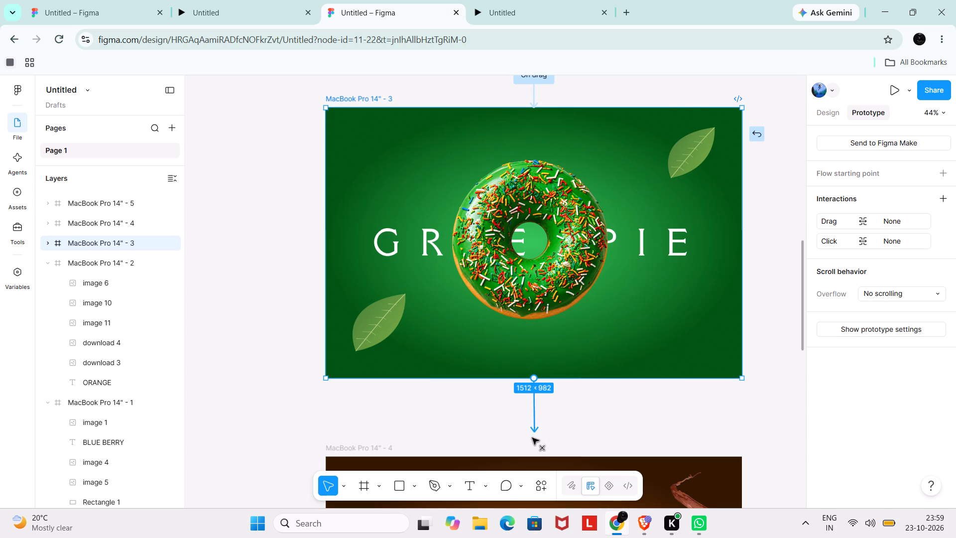
{"action": "left_click_drag", "start_coordinate": [532, 438], "coordinate": [533, 461]}
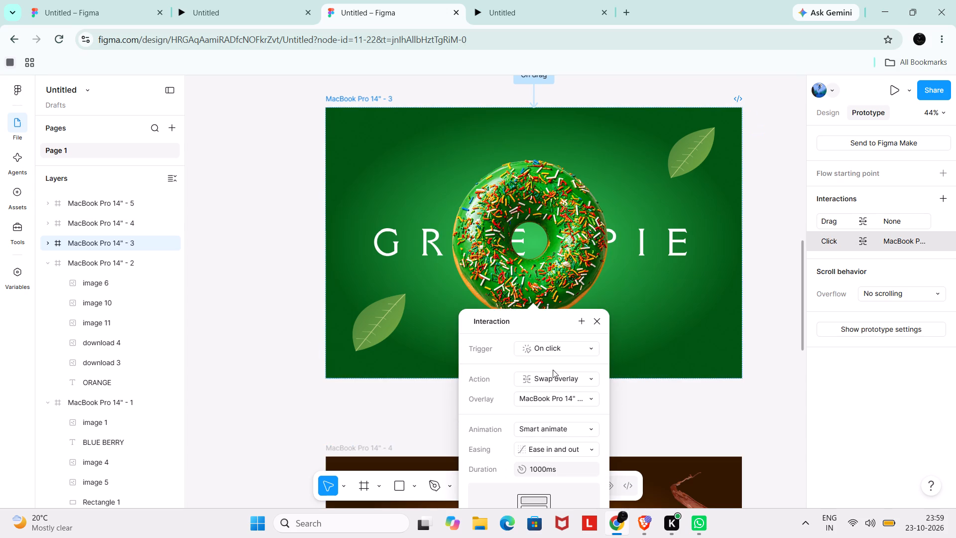
{"action": "left_click", "coordinate": [565, 346]}
{"action": "left_click", "coordinate": [570, 362]}
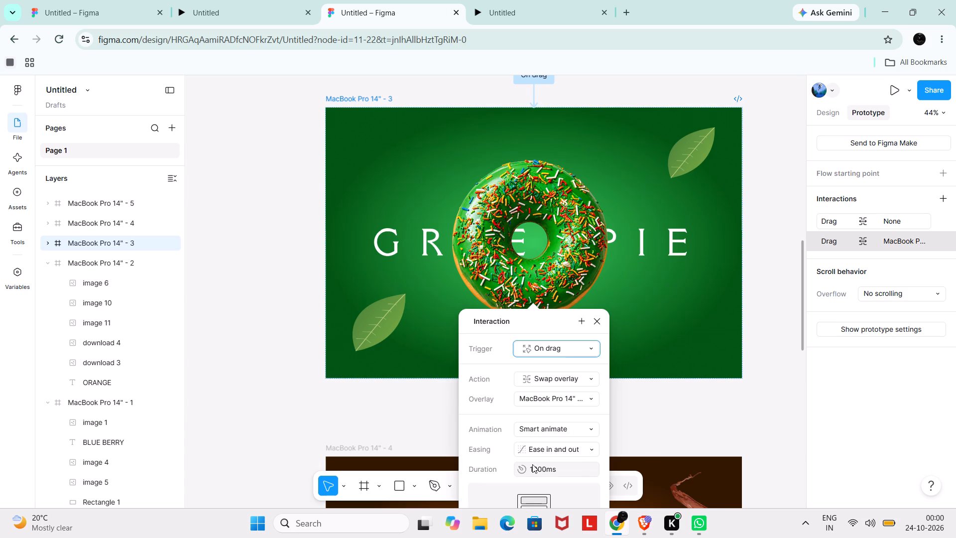
Connect the CHOCOPIE frame's bottom edge to the STRAWBERRY frame with the On drag trigger.
{"action": "left_click", "coordinate": [390, 450]}
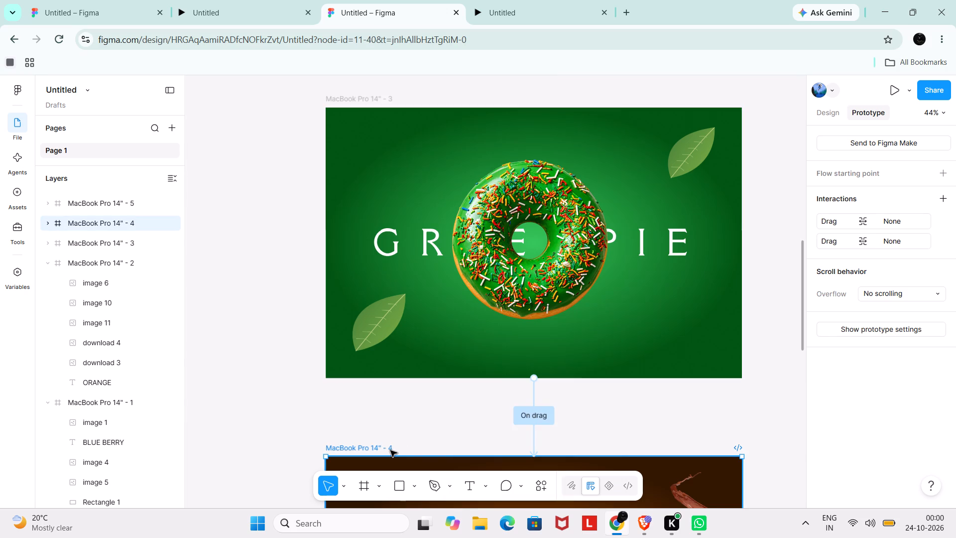
{"action": "scroll", "coordinate": [390, 450], "scroll_direction": "down", "scroll_amount": 4}
{"action": "scroll", "coordinate": [390, 450], "scroll_direction": "up", "scroll_amount": 3}
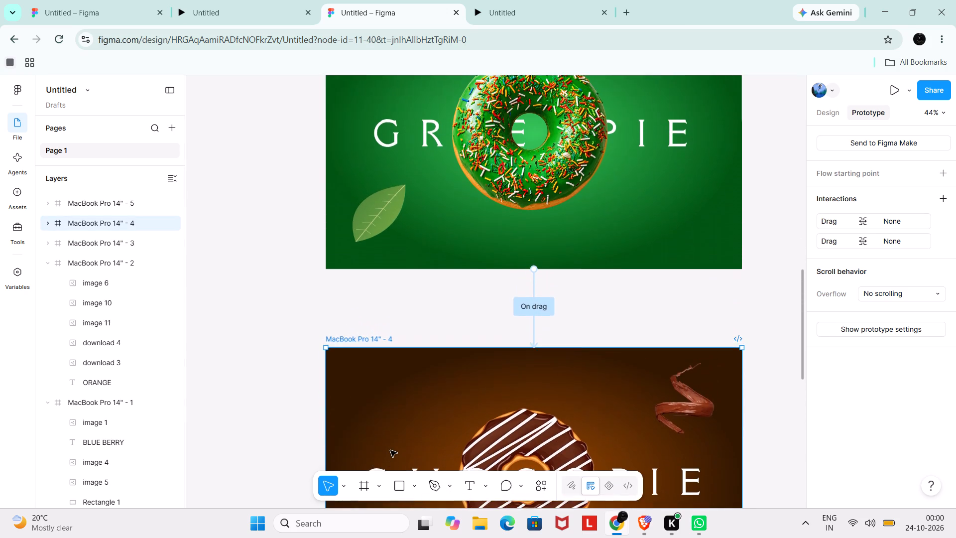
{"action": "scroll", "coordinate": [390, 450], "scroll_direction": "down", "scroll_amount": 2}
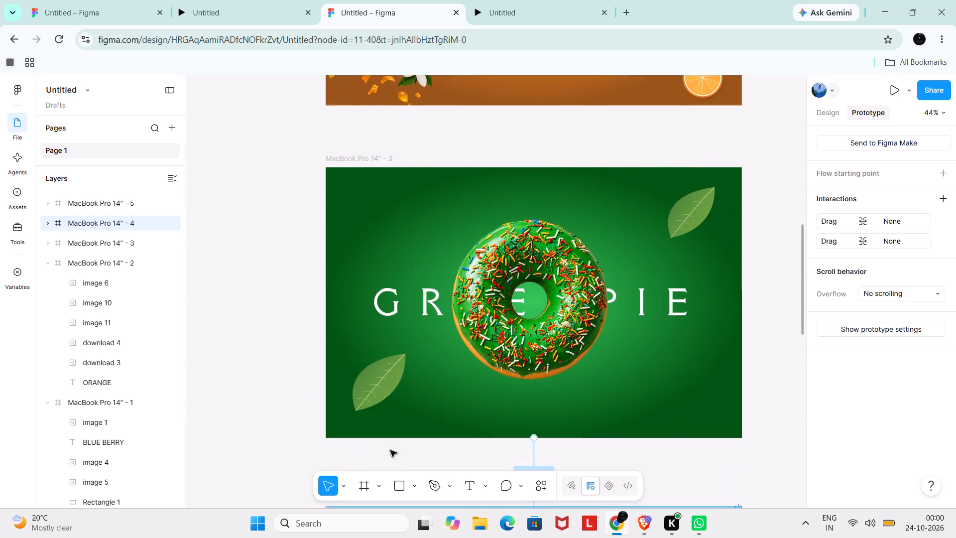
{"action": "scroll", "coordinate": [390, 450], "scroll_direction": "down", "scroll_amount": 1}
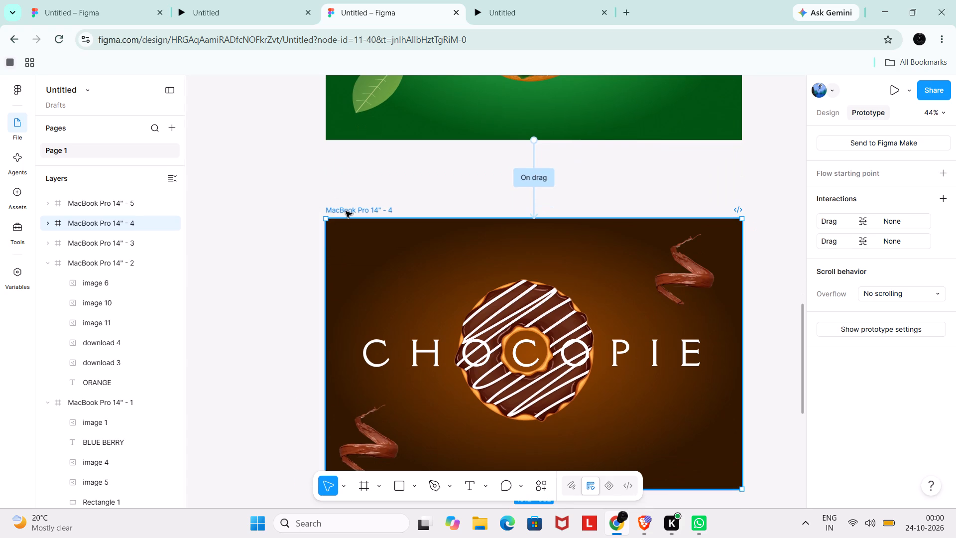
{"action": "scroll", "coordinate": [422, 365], "scroll_direction": "down", "scroll_amount": 2}
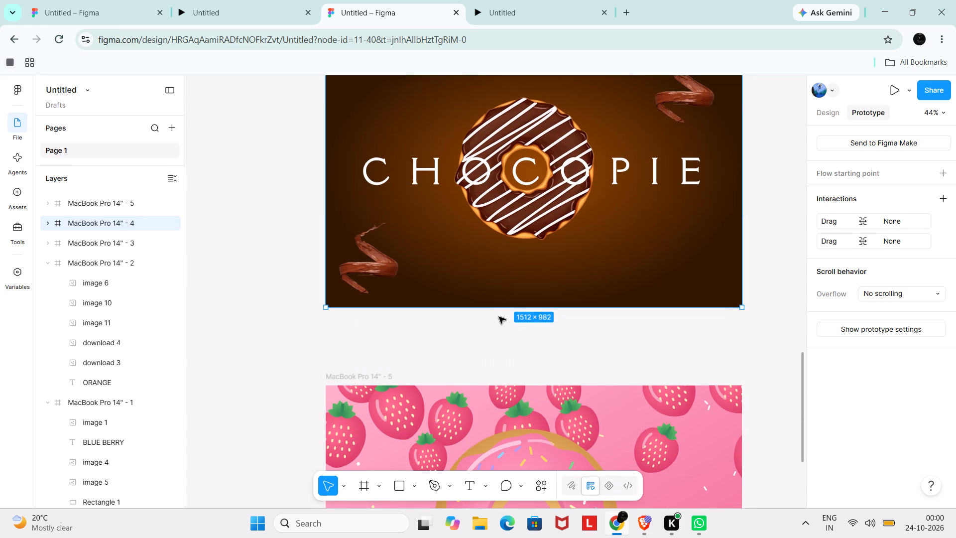
{"action": "left_click_drag", "start_coordinate": [535, 308], "coordinate": [533, 376]}
{"action": "left_click_drag", "start_coordinate": [533, 376], "coordinate": [529, 388]}
{"action": "left_click", "coordinate": [562, 345]}
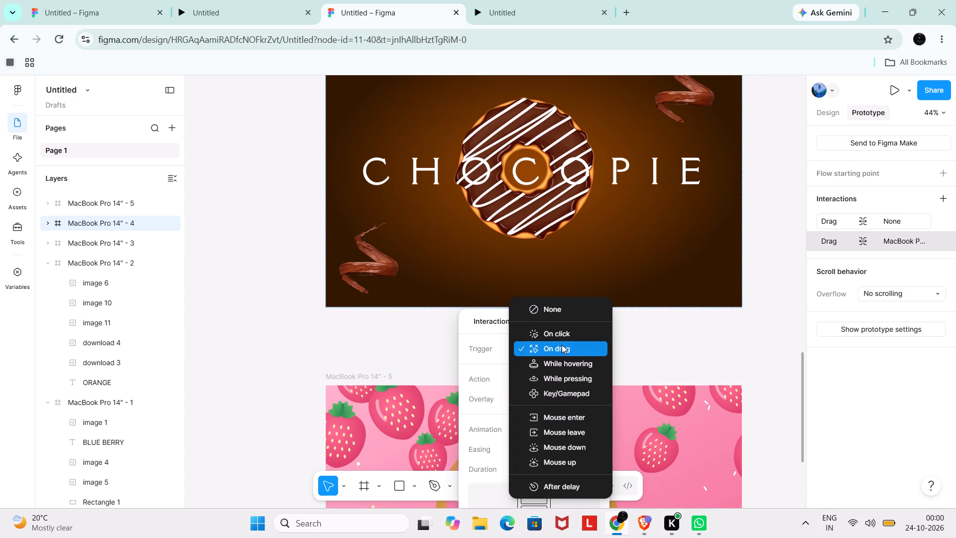
{"action": "left_click", "coordinate": [492, 373]}
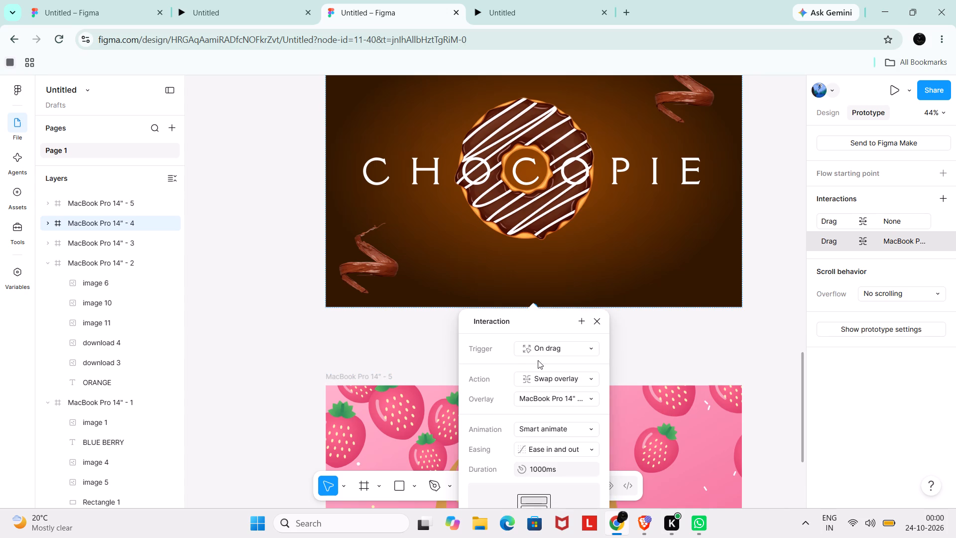
Preview the prototype from the STRAWBERRY frame, stepping back to the first frame and forward again to the last.
{"action": "scroll", "coordinate": [562, 427], "scroll_direction": "down", "scroll_amount": 3}
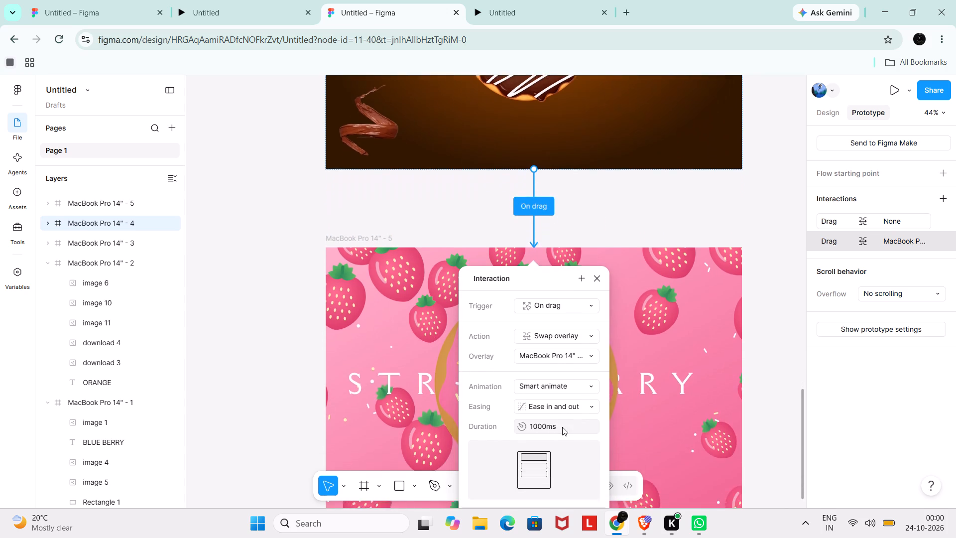
{"action": "scroll", "coordinate": [562, 427], "scroll_direction": "down", "scroll_amount": 1}
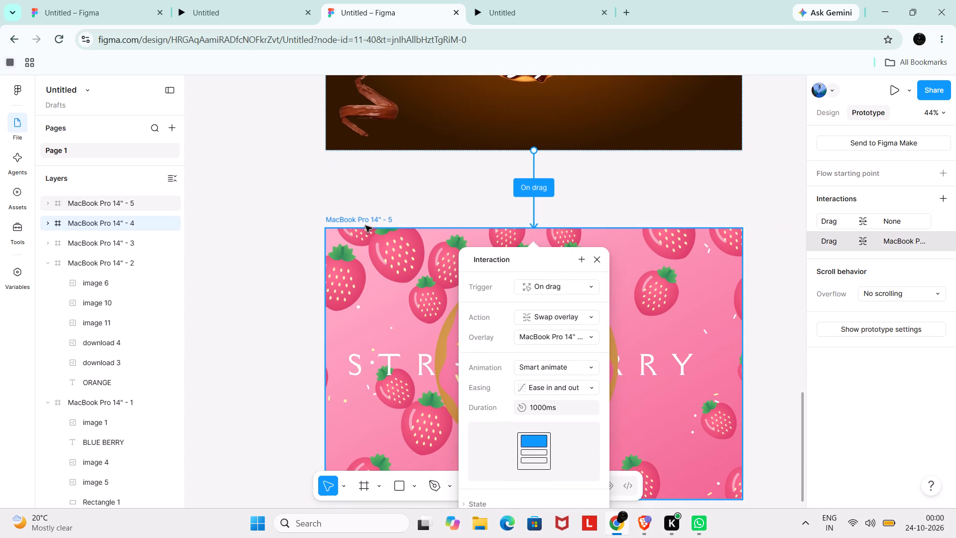
{"action": "left_click", "coordinate": [366, 217]}
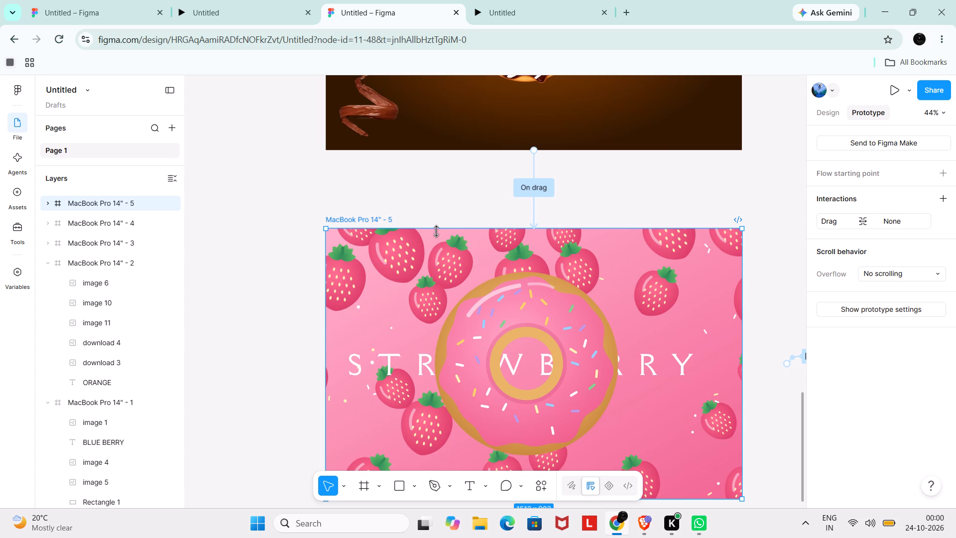
{"action": "scroll", "coordinate": [445, 388], "scroll_direction": "down", "scroll_amount": 2}
{"action": "scroll", "coordinate": [445, 388], "scroll_direction": "up", "scroll_amount": 2}
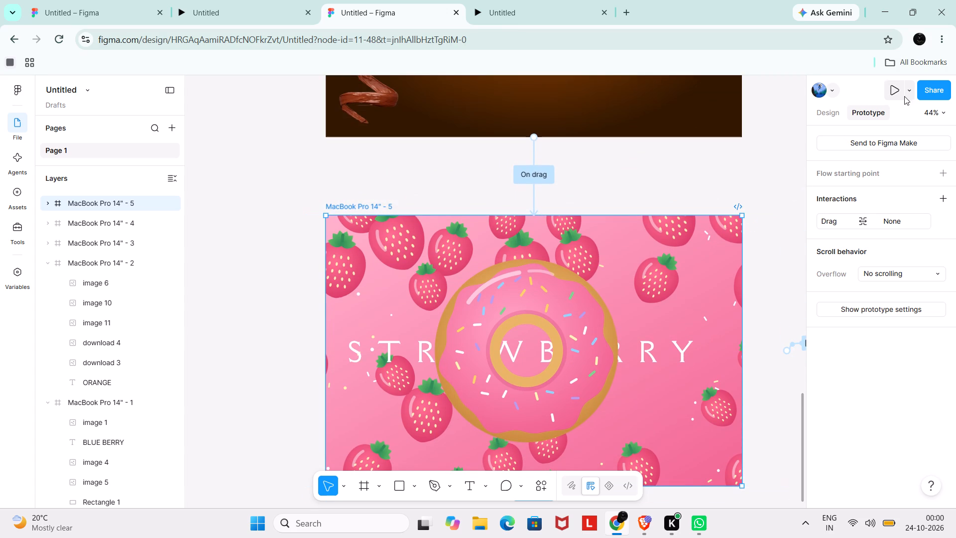
{"action": "left_click", "coordinate": [898, 92]}
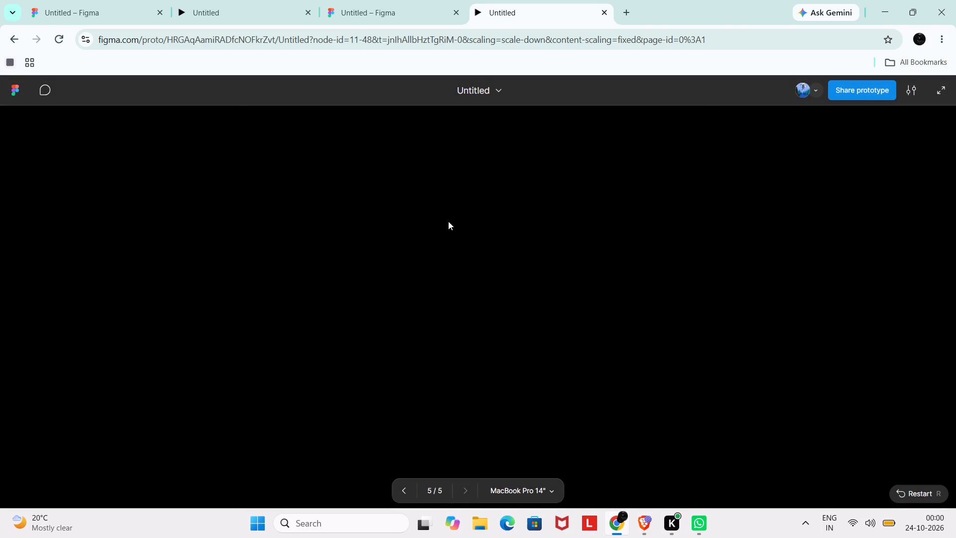
{"action": "key", "text": "Right"}
{"action": "key", "text": "Left"}
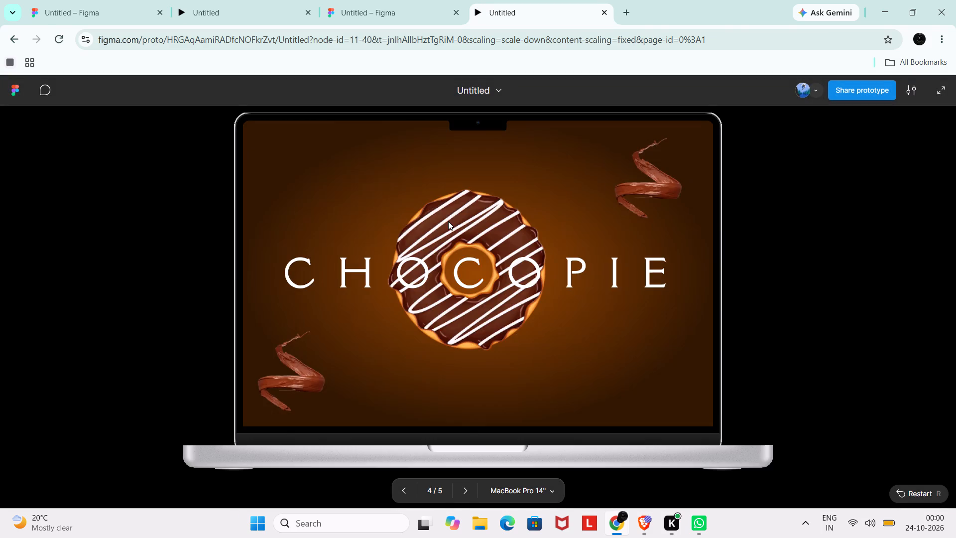
{"action": "key", "text": "Left"}
{"action": "key", "text": "Left"}
{"action": "key", "text": "Left"}
{"action": "key", "text": "Left"}
{"action": "key", "text": "Left"}
{"action": "key", "text": "Right"}
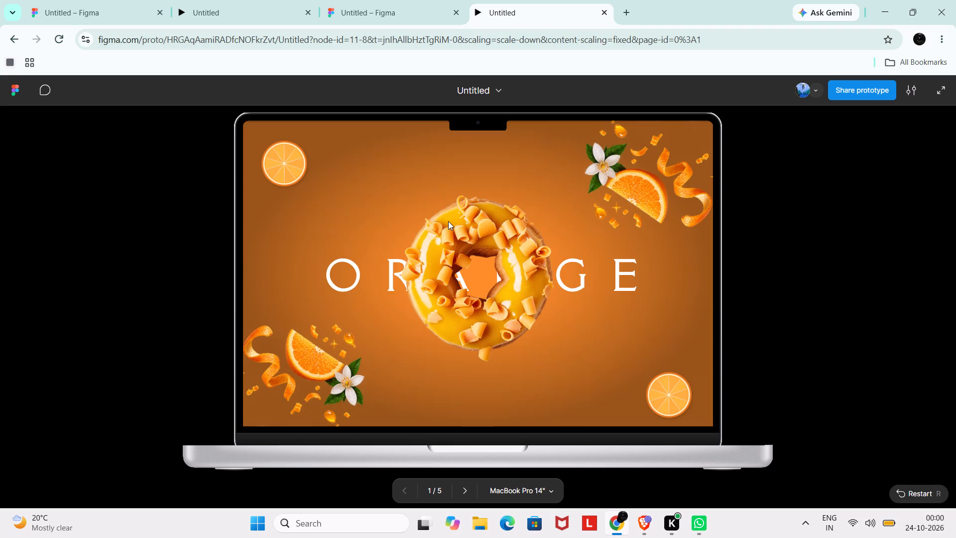
{"action": "key", "text": "Right"}
{"action": "key", "text": "Right"}
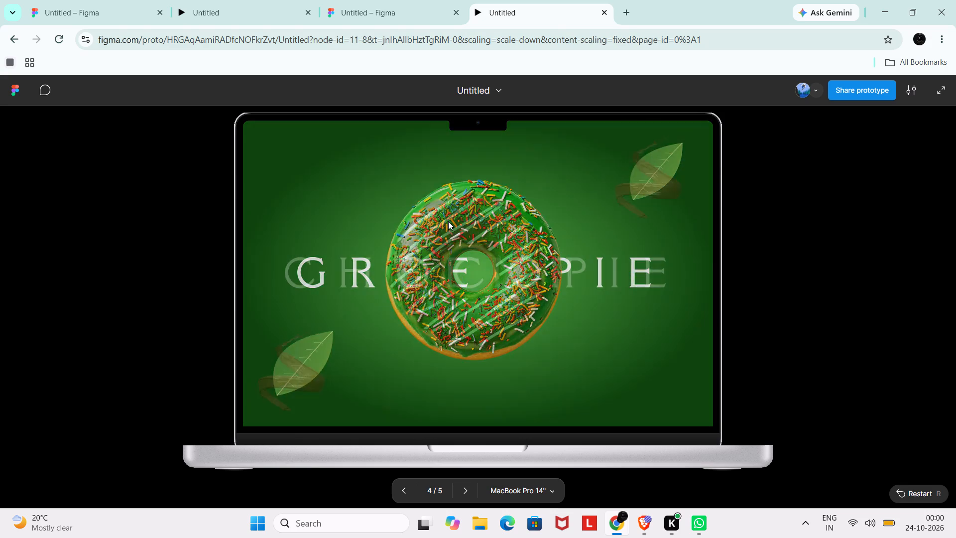
{"action": "key", "text": "Right"}
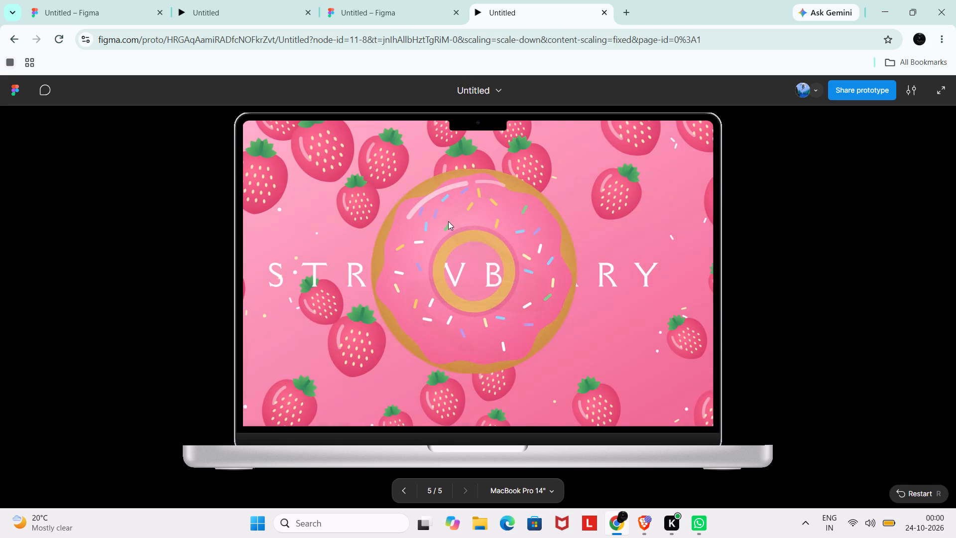
Step back through the preview to the ORANGE frame and recheck moving between the opening frames.
{"action": "key", "text": "Left"}
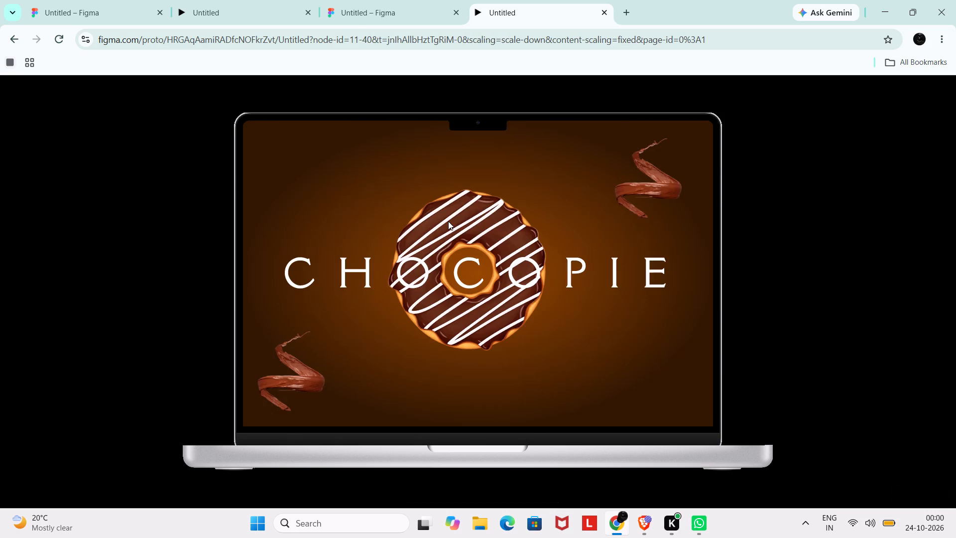
{"action": "key", "text": "Left"}
{"action": "key", "text": "Left"}
{"action": "key", "text": "Left"}
{"action": "key", "text": "Left"}
{"action": "key", "text": "Left"}
{"action": "key", "text": "Right"}
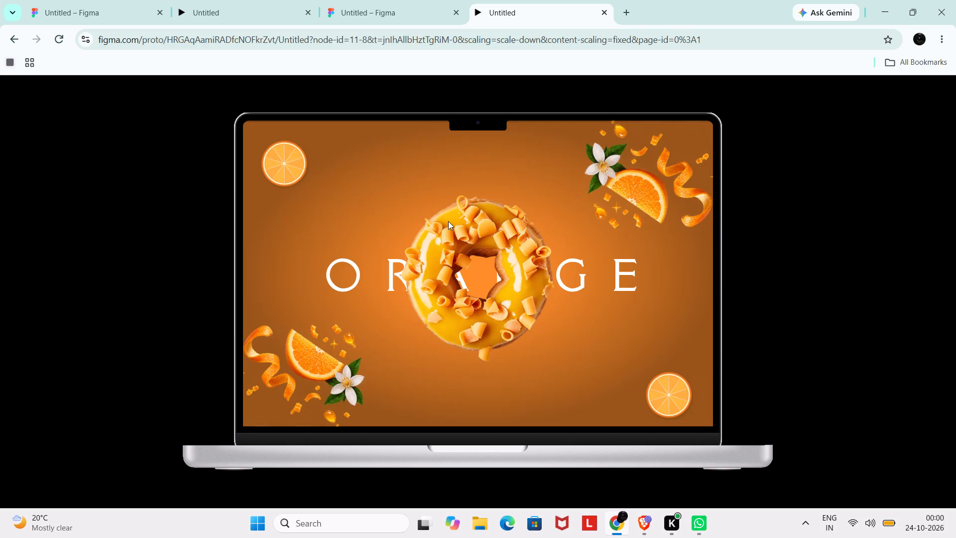
{"action": "key", "text": "Left"}
{"action": "key", "text": "Right"}
{"action": "key", "text": "Left"}
{"action": "key", "text": "Right"}
{"action": "key", "text": "Right"}
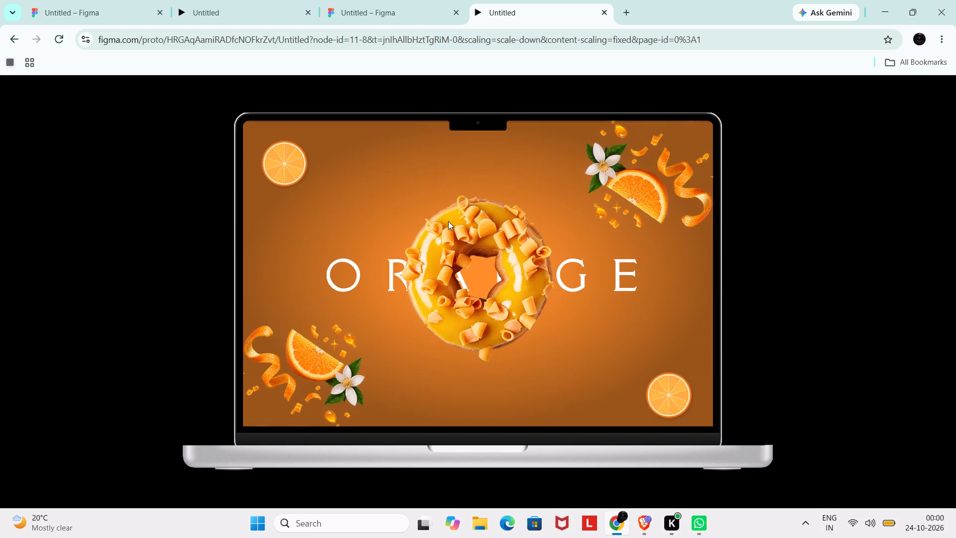
Advance the preview from the ORANGE frame to the STRAWBERRY frame.
{"action": "key", "text": "Right"}
{"action": "key", "text": "Right"}
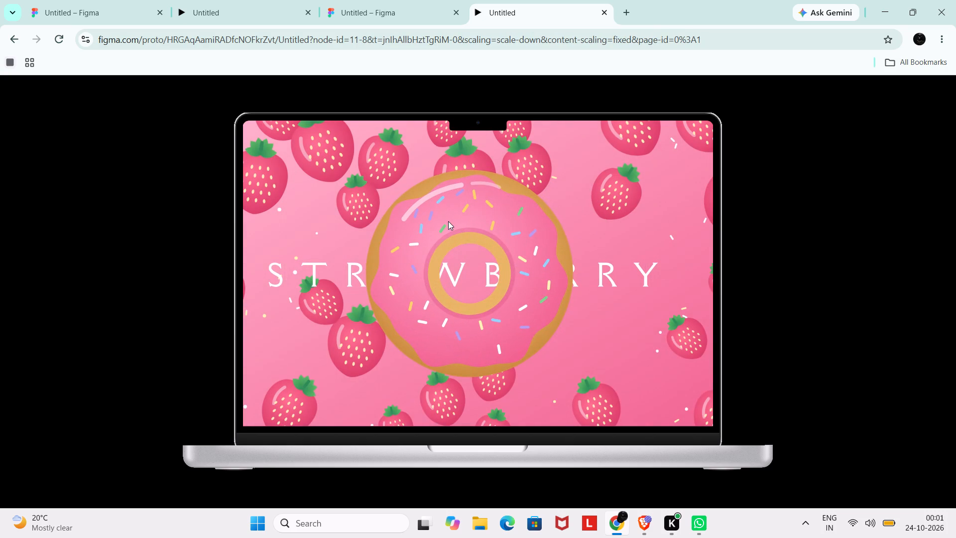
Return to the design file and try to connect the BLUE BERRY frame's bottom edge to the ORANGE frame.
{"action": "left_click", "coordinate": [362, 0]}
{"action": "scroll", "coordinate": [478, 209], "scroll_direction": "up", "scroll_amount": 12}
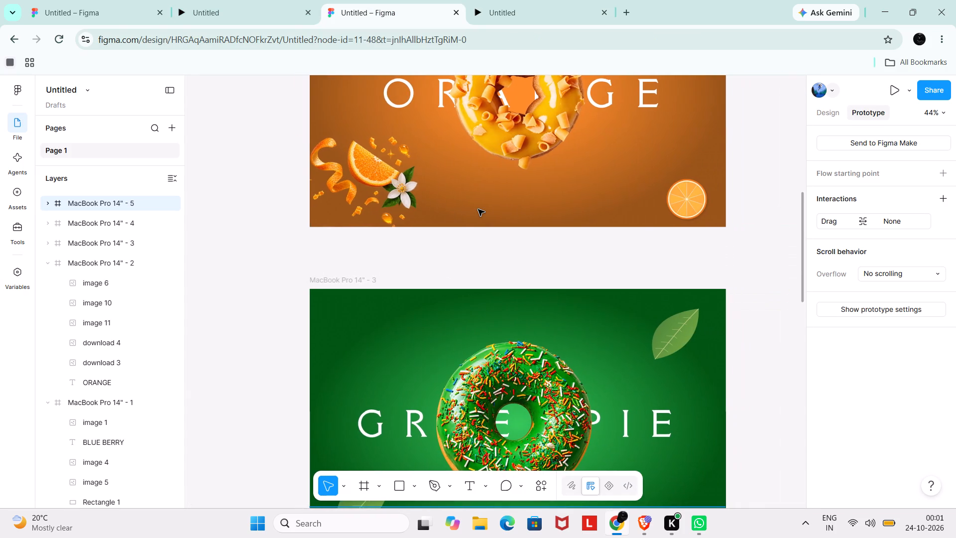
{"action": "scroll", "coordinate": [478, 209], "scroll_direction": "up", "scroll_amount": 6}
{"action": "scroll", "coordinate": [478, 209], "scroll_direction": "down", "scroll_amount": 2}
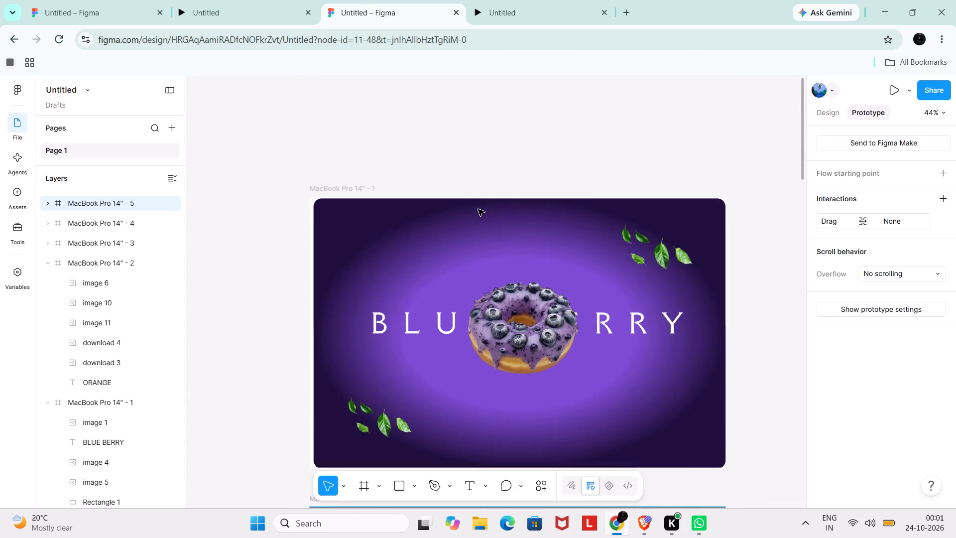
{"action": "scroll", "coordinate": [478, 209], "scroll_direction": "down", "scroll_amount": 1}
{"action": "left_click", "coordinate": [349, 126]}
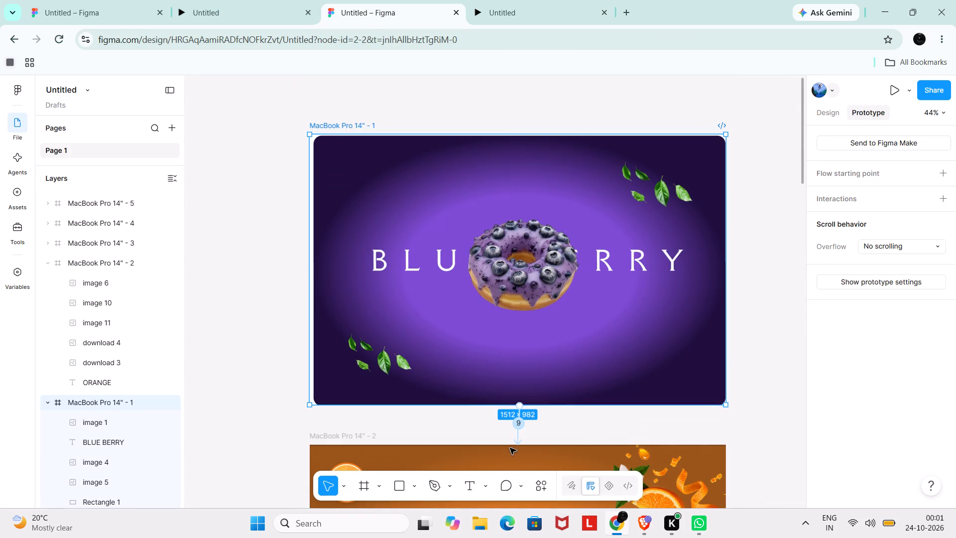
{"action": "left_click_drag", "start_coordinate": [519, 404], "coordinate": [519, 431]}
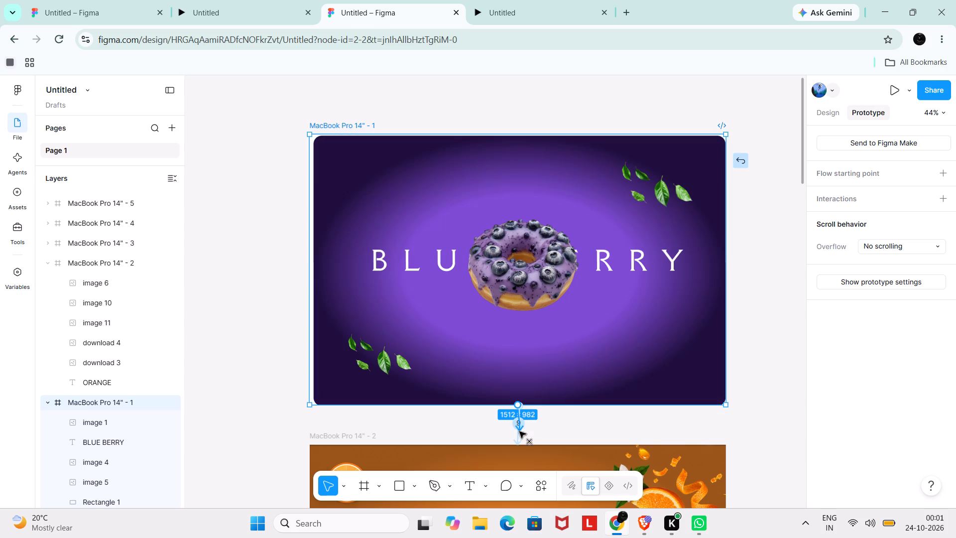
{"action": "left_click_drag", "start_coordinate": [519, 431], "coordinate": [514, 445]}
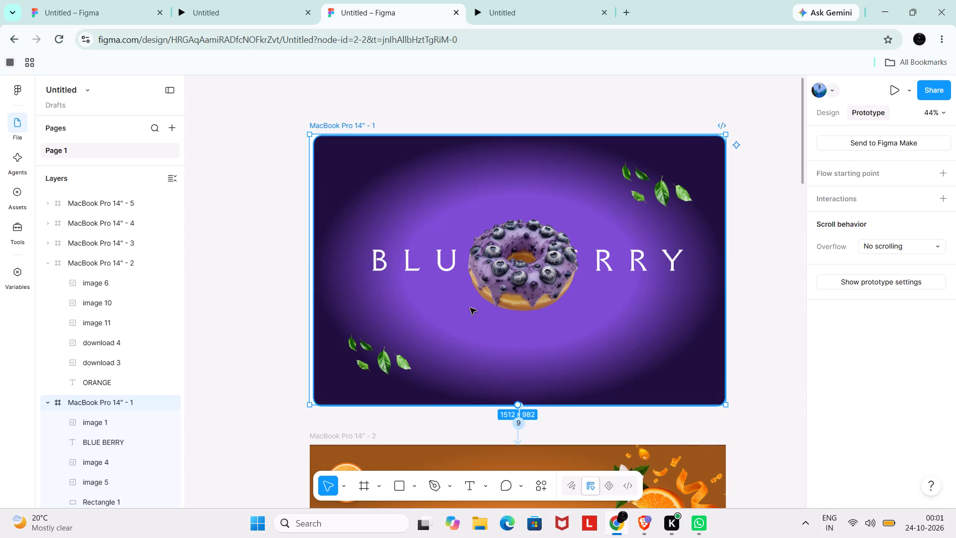
Review the drag interactions on the existing connection between the BLUE BERRY and ORANGE frames.
{"action": "left_click", "coordinate": [364, 437]}
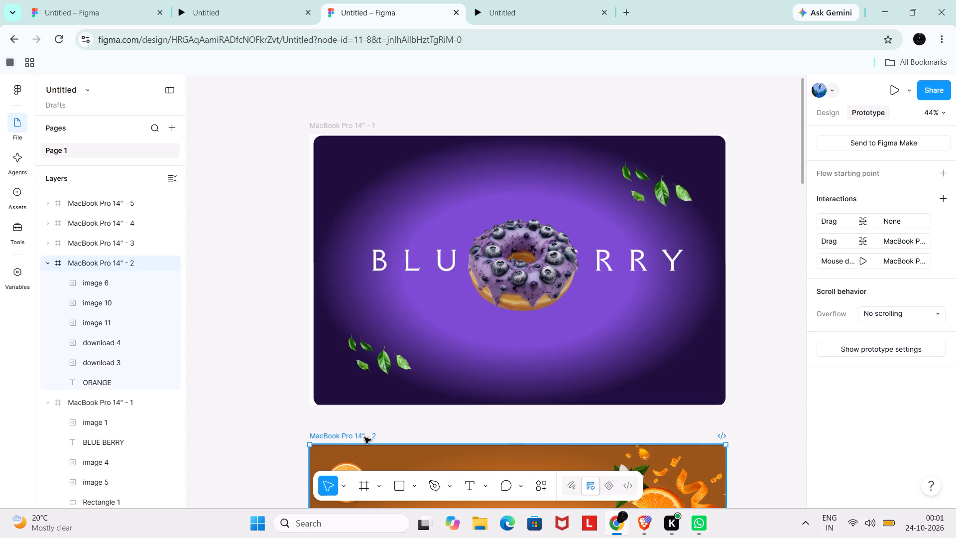
{"action": "left_click", "coordinate": [338, 123]}
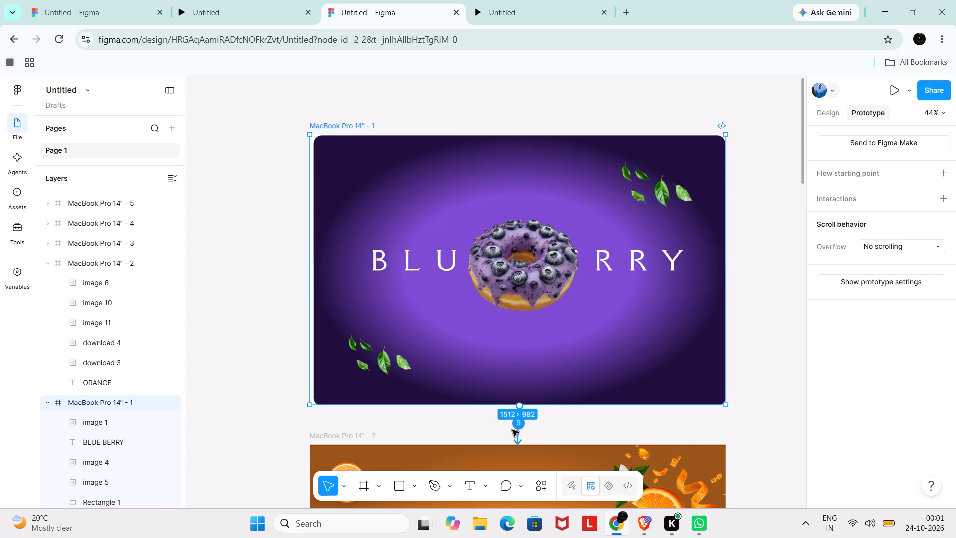
{"action": "left_click", "coordinate": [512, 430]}
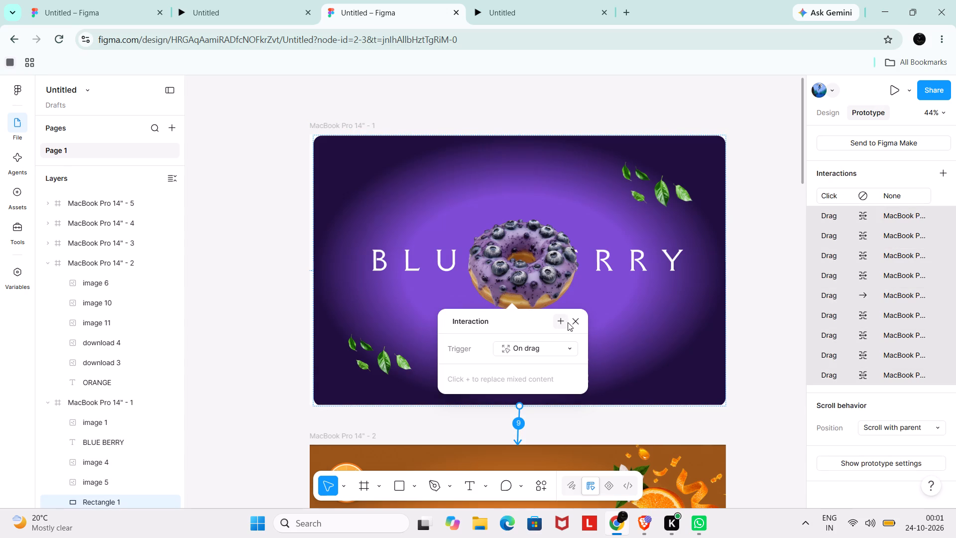
{"action": "left_click", "coordinate": [580, 322]}
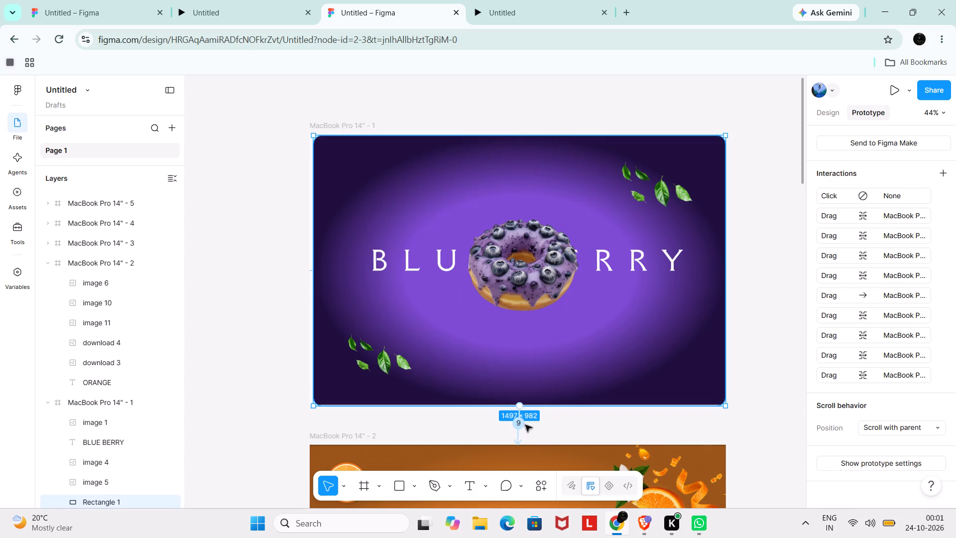
{"action": "left_click", "coordinate": [520, 425]}
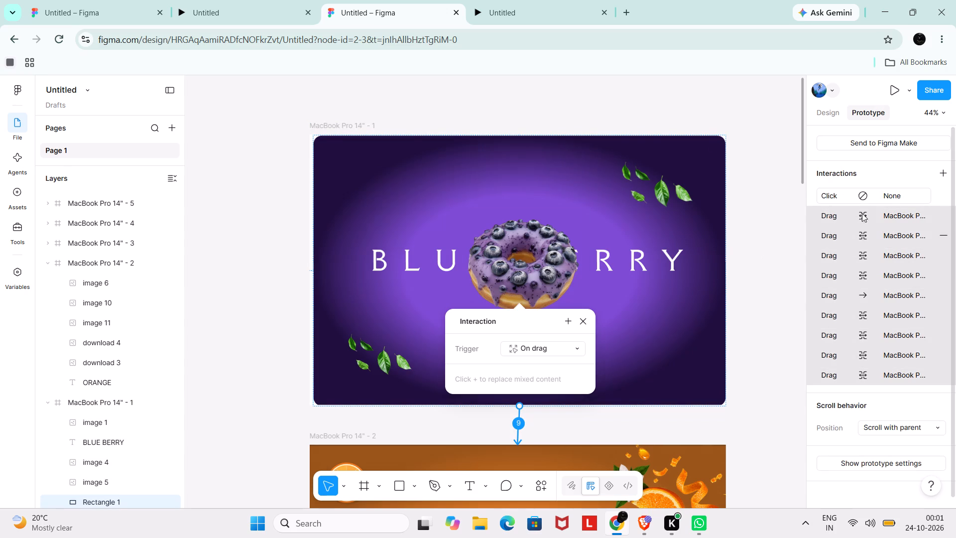
{"action": "left_click", "coordinate": [951, 211]}
Change the blueberry background's empty click interaction to On drag with Swap overlay, targeting MacBook Pro 14" - 2 with a duration of 1000 ms.
{"action": "left_click", "coordinate": [860, 200]}
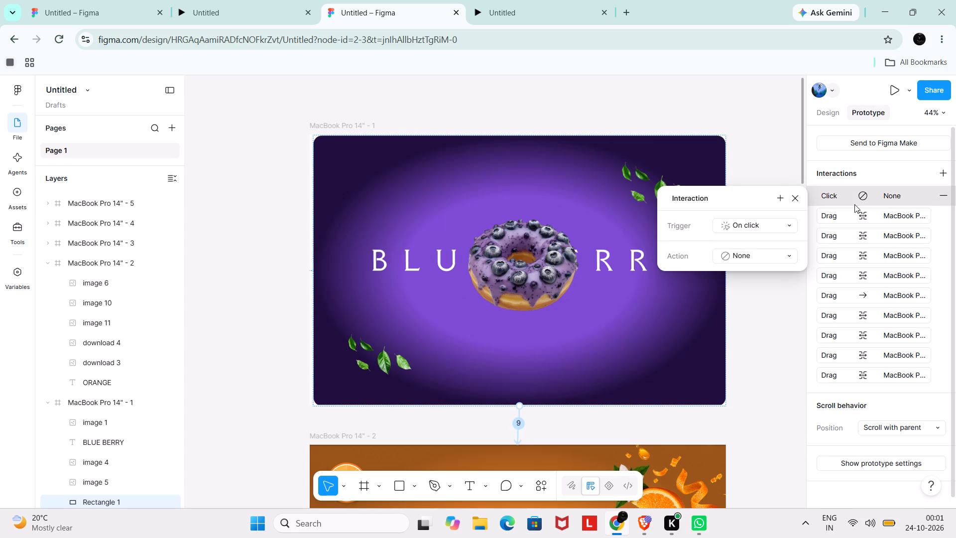
{"action": "left_click", "coordinate": [761, 254]}
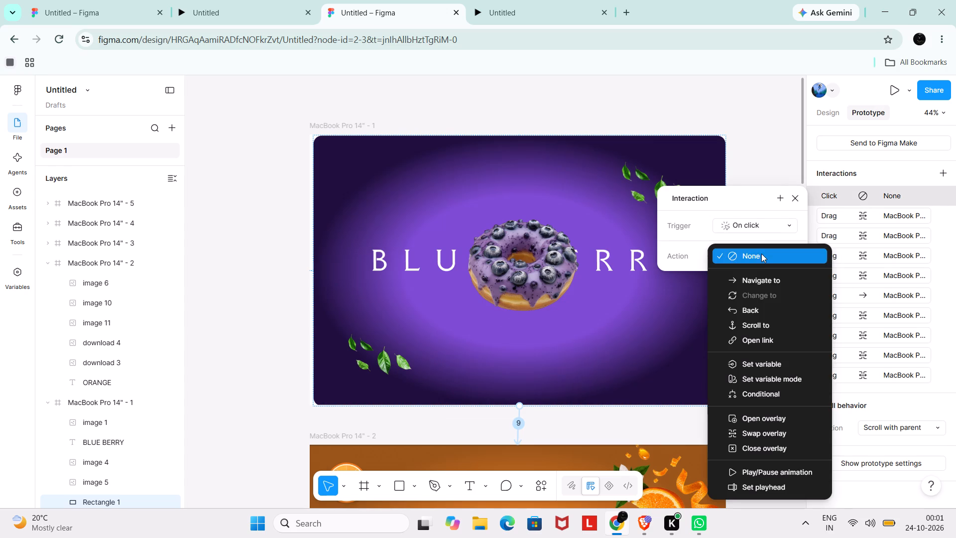
{"action": "left_click", "coordinate": [777, 436]}
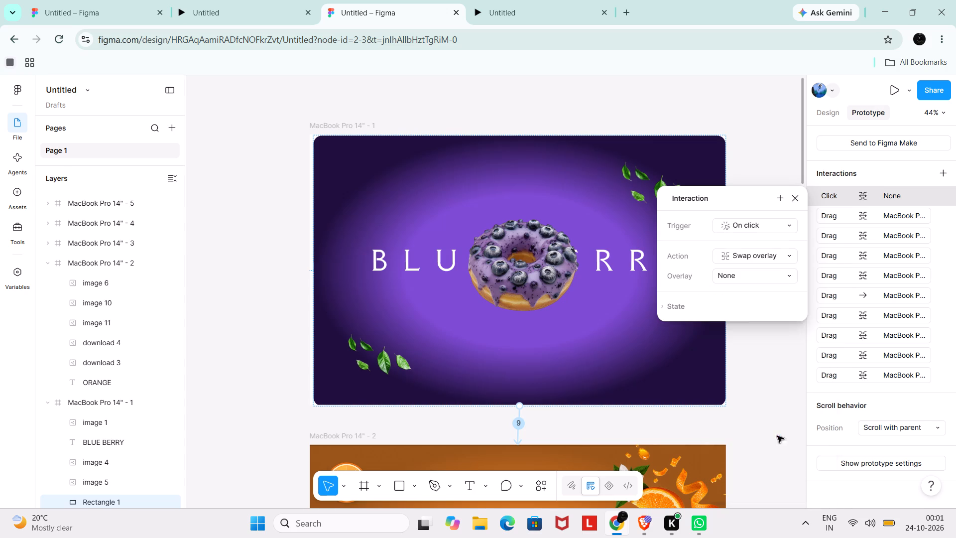
{"action": "left_click", "coordinate": [755, 228]}
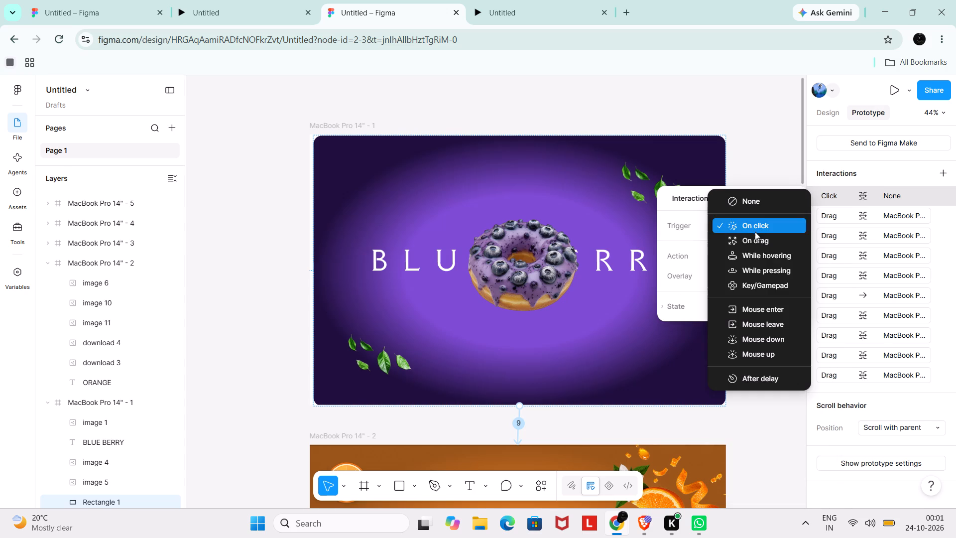
{"action": "left_click", "coordinate": [756, 243]}
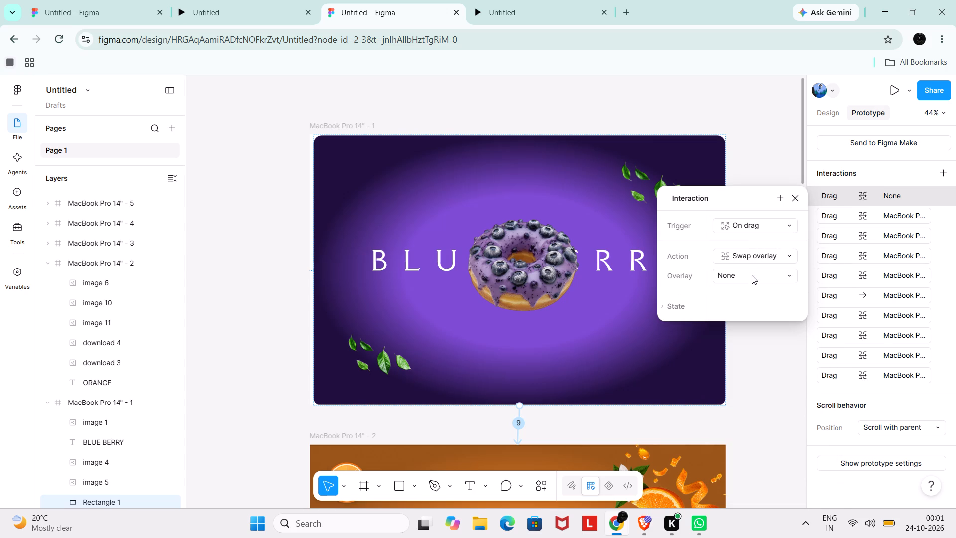
{"action": "left_click", "coordinate": [752, 276]}
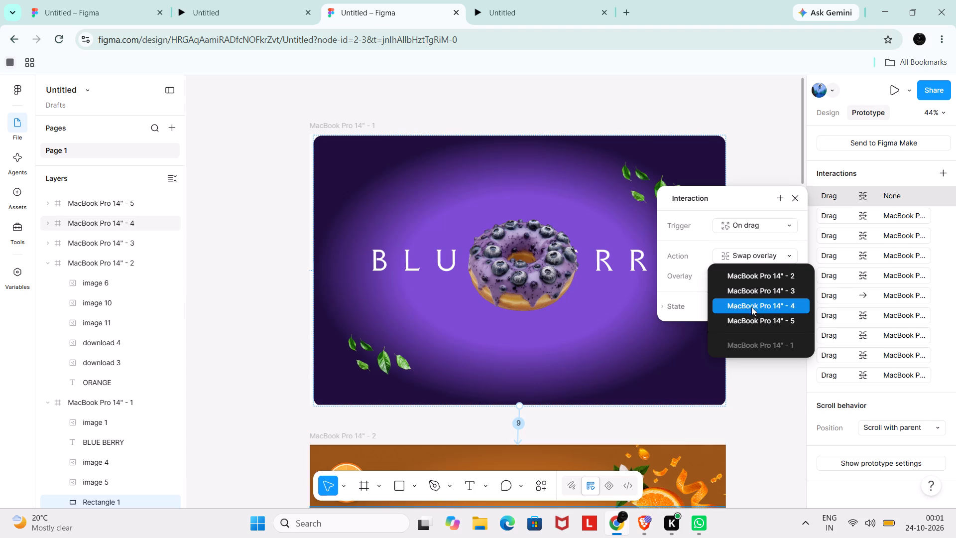
{"action": "left_click", "coordinate": [751, 278]}
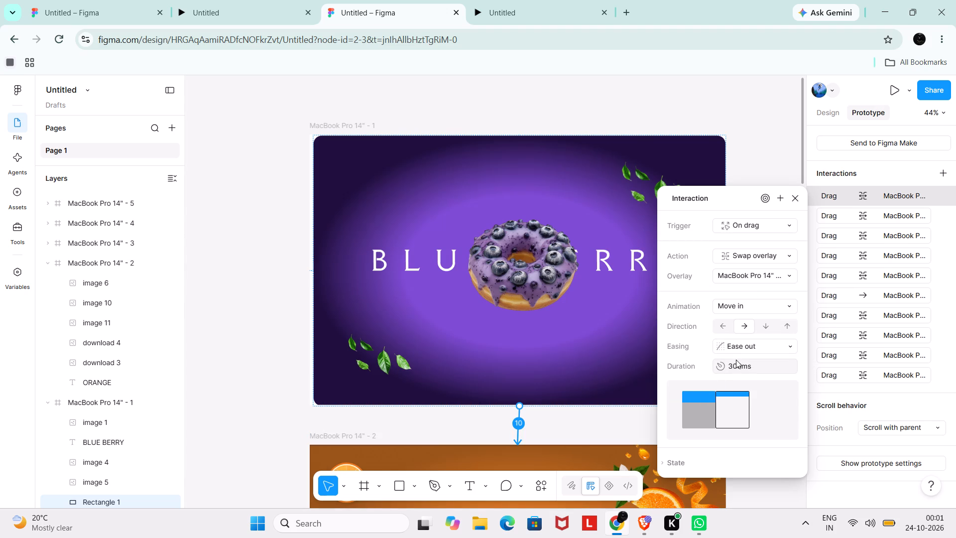
{"action": "left_click", "coordinate": [739, 365]}
{"action": "key", "text": "BackSpace"}
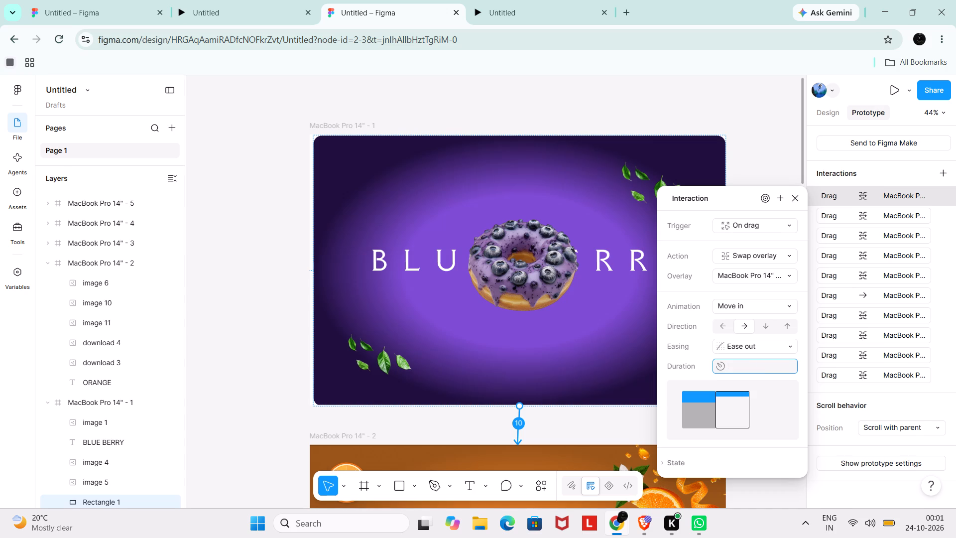
{"action": "key", "text": "1"}
{"action": "type", "text": "000"}
{"action": "scroll", "coordinate": [763, 385], "scroll_direction": "down", "scroll_amount": 1}
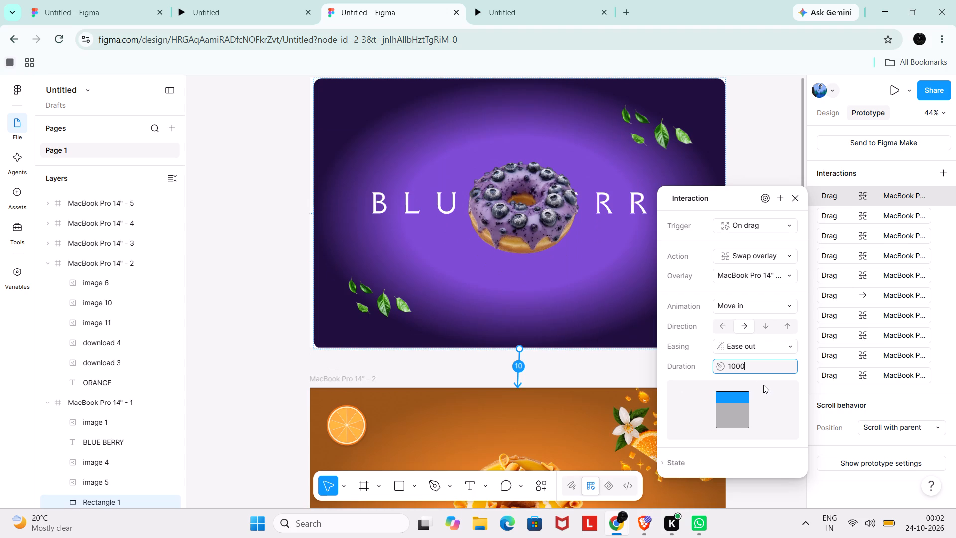
{"action": "left_click", "coordinate": [775, 158]}
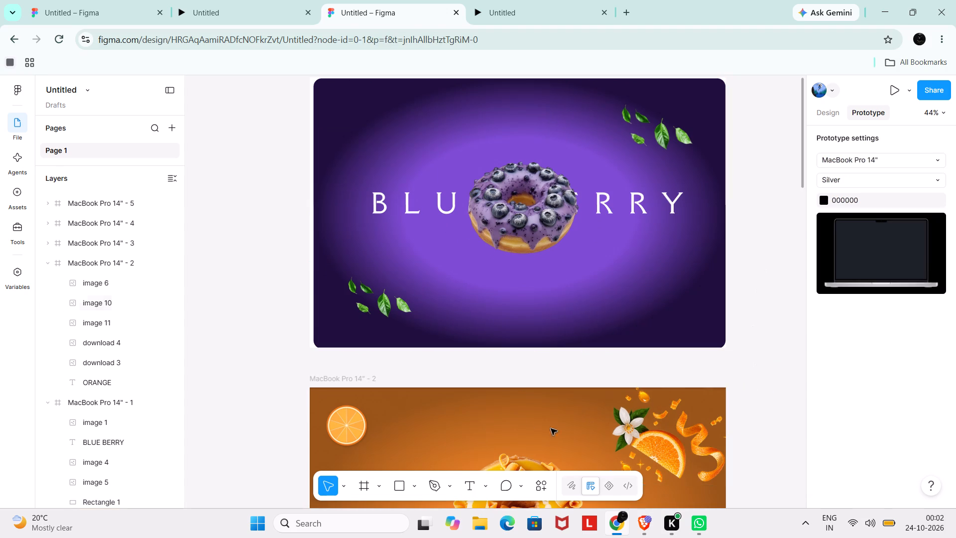
Switch to the prototype preview, step back to the BLUE BERRY frame and check the transition to and from ORANGE.
{"action": "left_click", "coordinate": [586, 70]}
{"action": "left_click", "coordinate": [505, 0]}
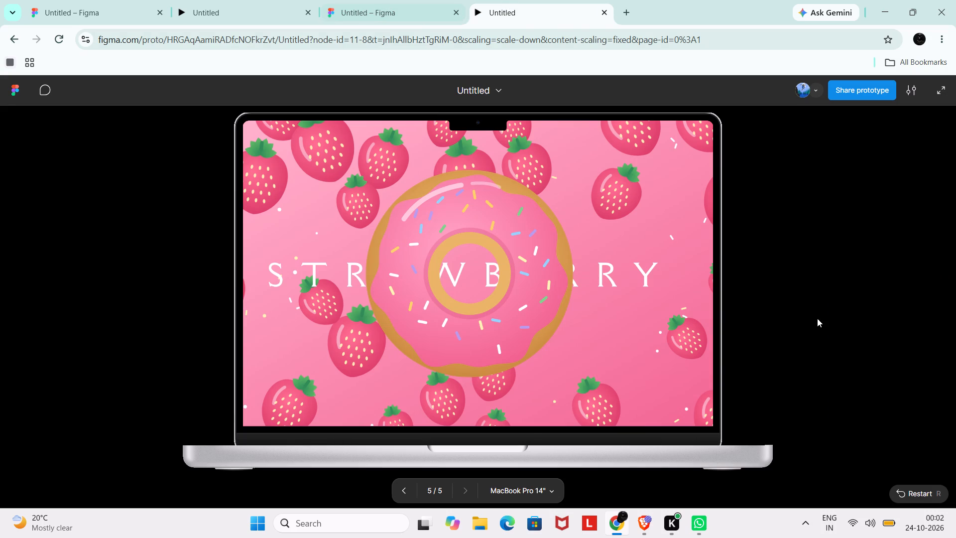
{"action": "key", "text": "Left"}
{"action": "key", "text": "Left"}
{"action": "key", "text": "Left"}
{"action": "key", "text": "Left"}
{"action": "key", "text": "Left"}
{"action": "key", "text": "Left"}
{"action": "key", "text": "Right"}
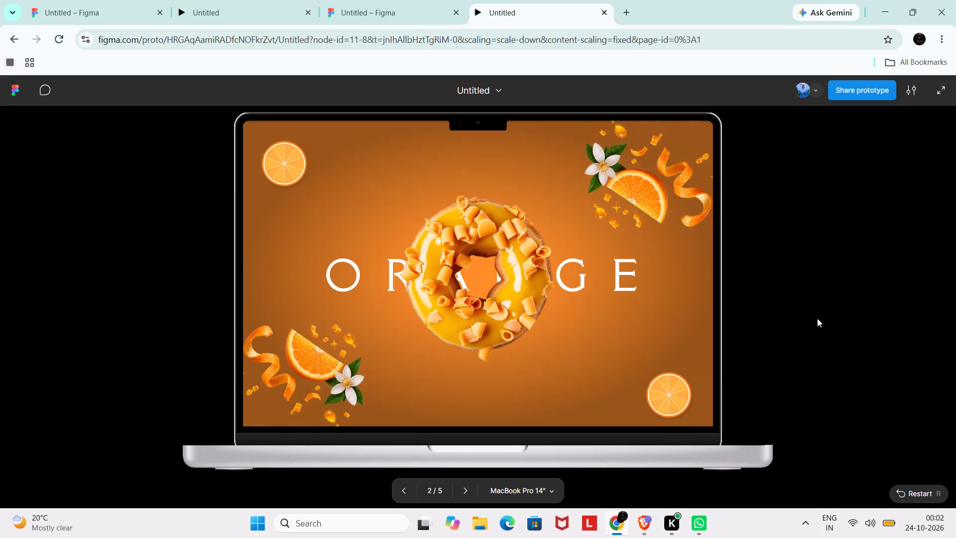
{"action": "key", "text": "Left"}
Step the preview forward through all flavour frames to STRAWBERRY and back again to BLUE BERRY.
{"action": "key", "text": "Right"}
{"action": "key", "text": "Right"}
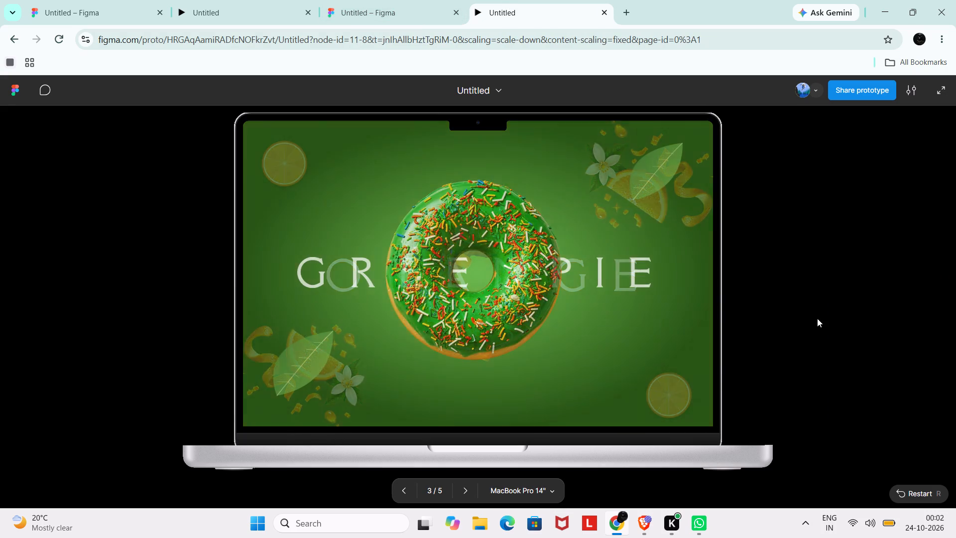
{"action": "key", "text": "Right"}
{"action": "key", "text": "Right"}
{"action": "key", "text": "Right"}
{"action": "key", "text": "Right"}
{"action": "key", "text": "Right"}
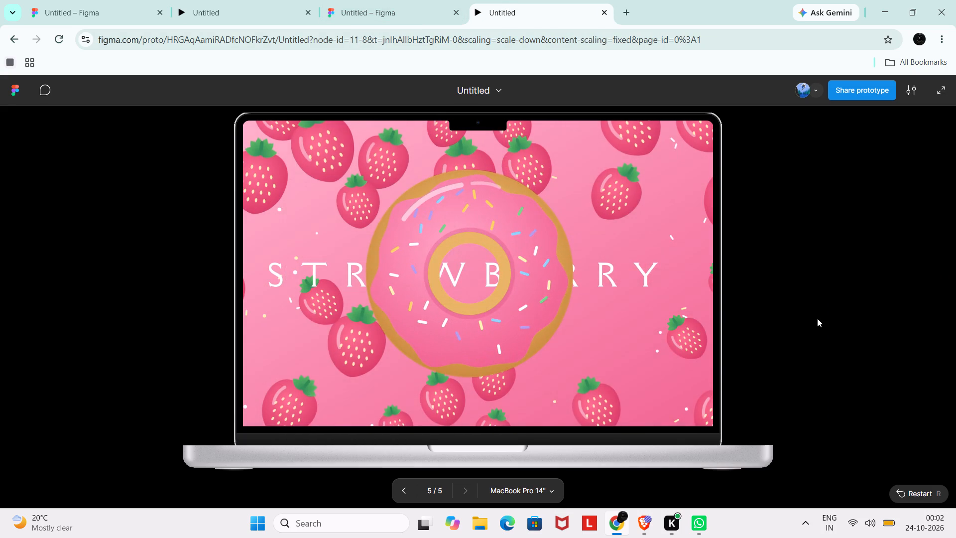
{"action": "key", "text": "Left"}
{"action": "key", "text": "Left"}
{"action": "key", "text": "Left"}
{"action": "key", "text": "Left"}
{"action": "key", "text": "Left"}
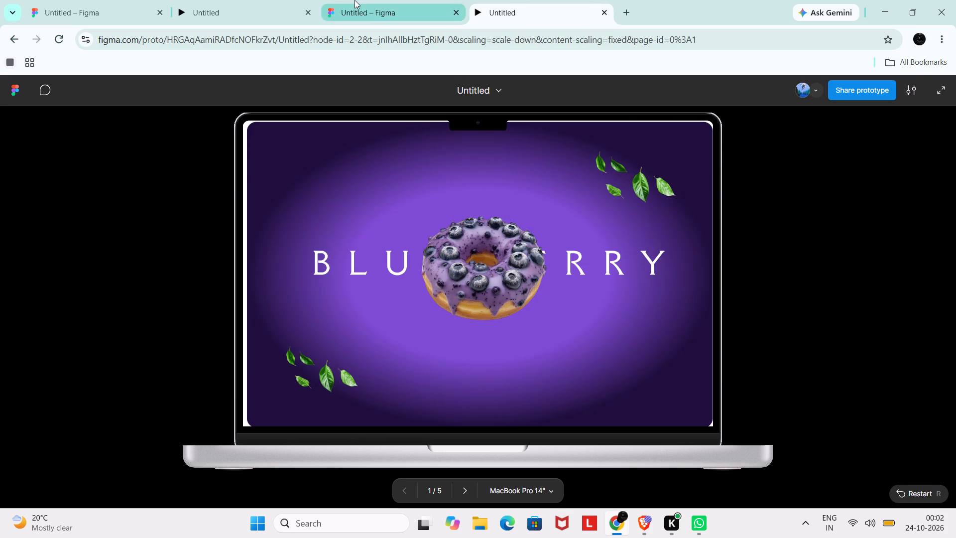
Return to the BLUE BERRY frame in the design file.
{"action": "left_click", "coordinate": [355, 0]}
{"action": "scroll", "coordinate": [294, 280], "scroll_direction": "up", "scroll_amount": 1}
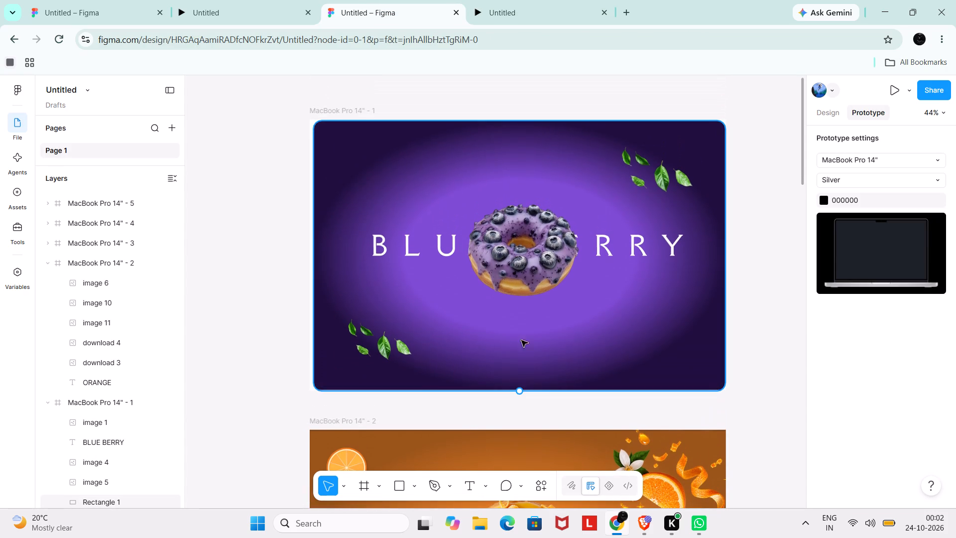